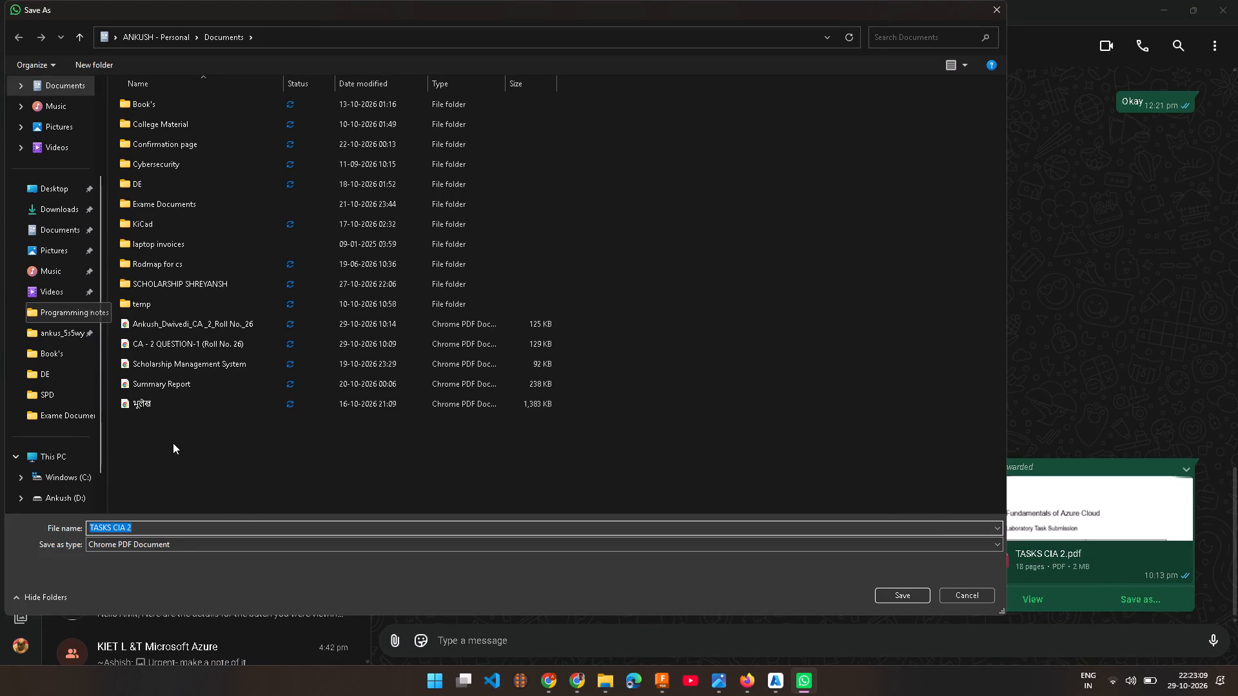
# Insert the prefix "MICROSOFT AZUR" before "TASKS CIA 2" in the file name of the PDF being saved.
pyautogui.click(203, 530)
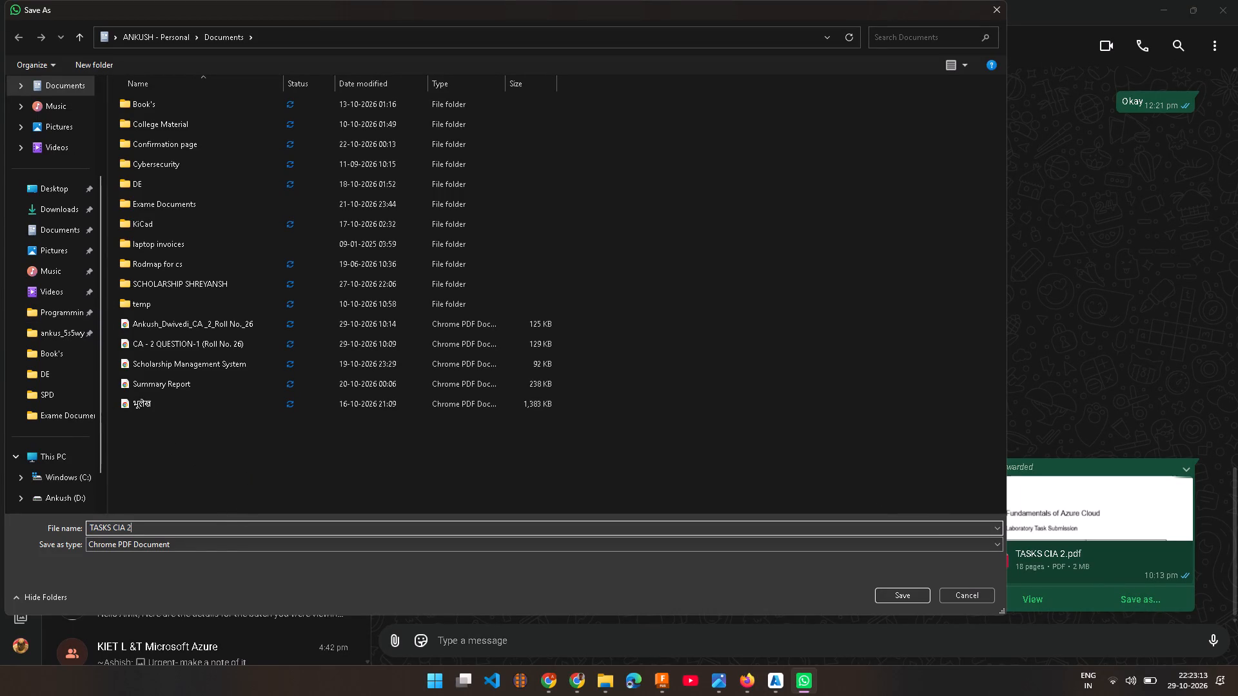
pyautogui.press('Left')
pyautogui.press('Left')
pyautogui.press('Left')
pyautogui.press('Left')
pyautogui.press('Left')
pyautogui.press('Left')
pyautogui.press('Left')
pyautogui.press('Left')
pyautogui.press('Left')
pyautogui.press('Left')
pyautogui.press('Left')
pyautogui.press('Left')
pyautogui.press('Left')
pyautogui.press('Left')
pyautogui.press('Left')
pyautogui.press('Left')
pyautogui.press('Left')
pyautogui.press('Left')
pyautogui.press('Left')
pyautogui.write('MICROSOFT')
pyautogui.press('space')
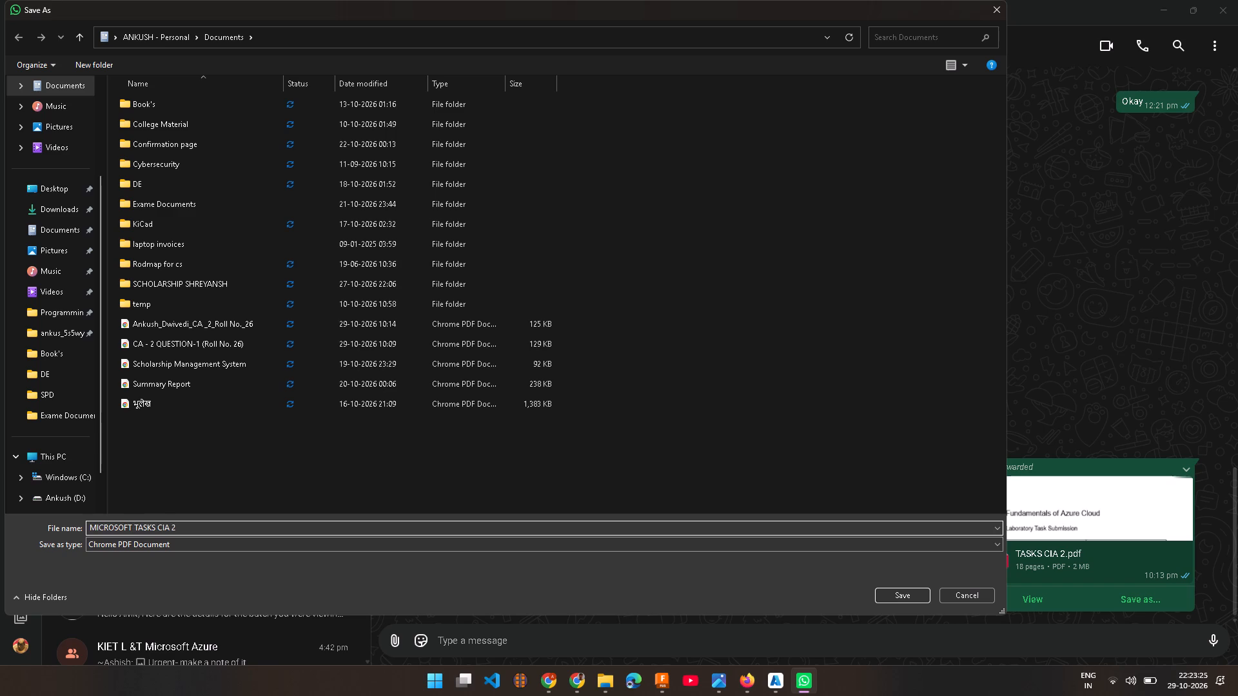
pyautogui.press('a')
pyautogui.write('ZUREV')
pyautogui.press('BackSpace')
pyautogui.press('BackSpace')
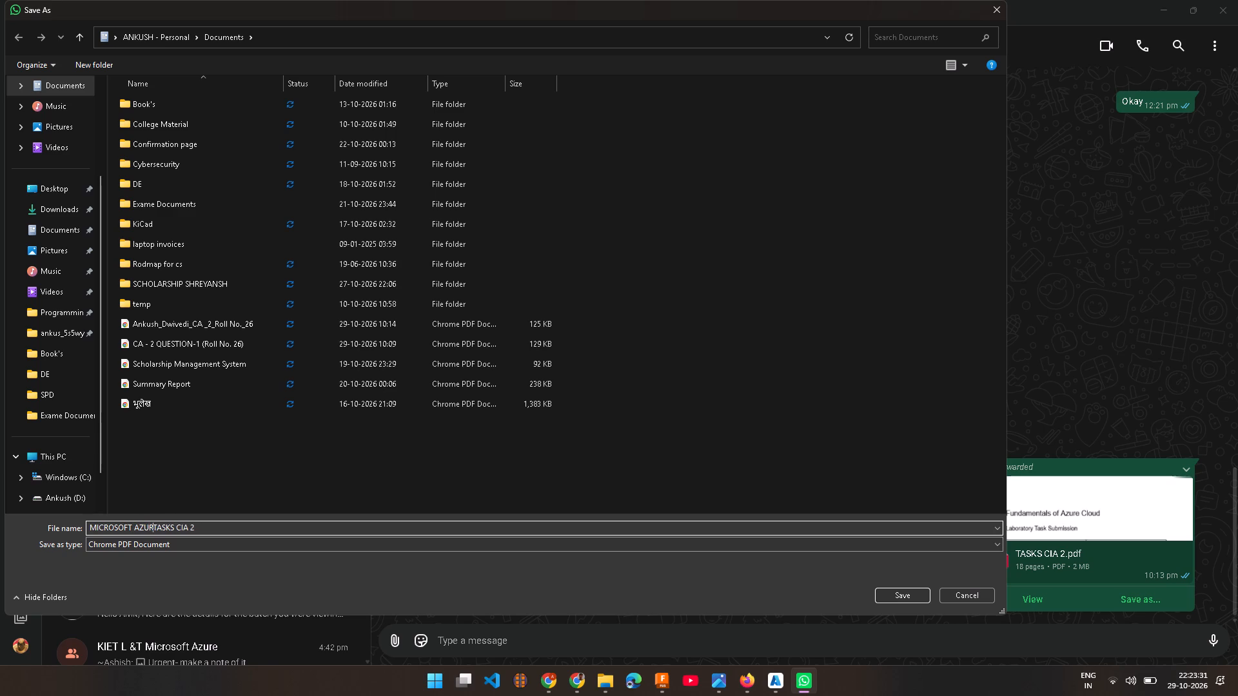
pyautogui.press('space')
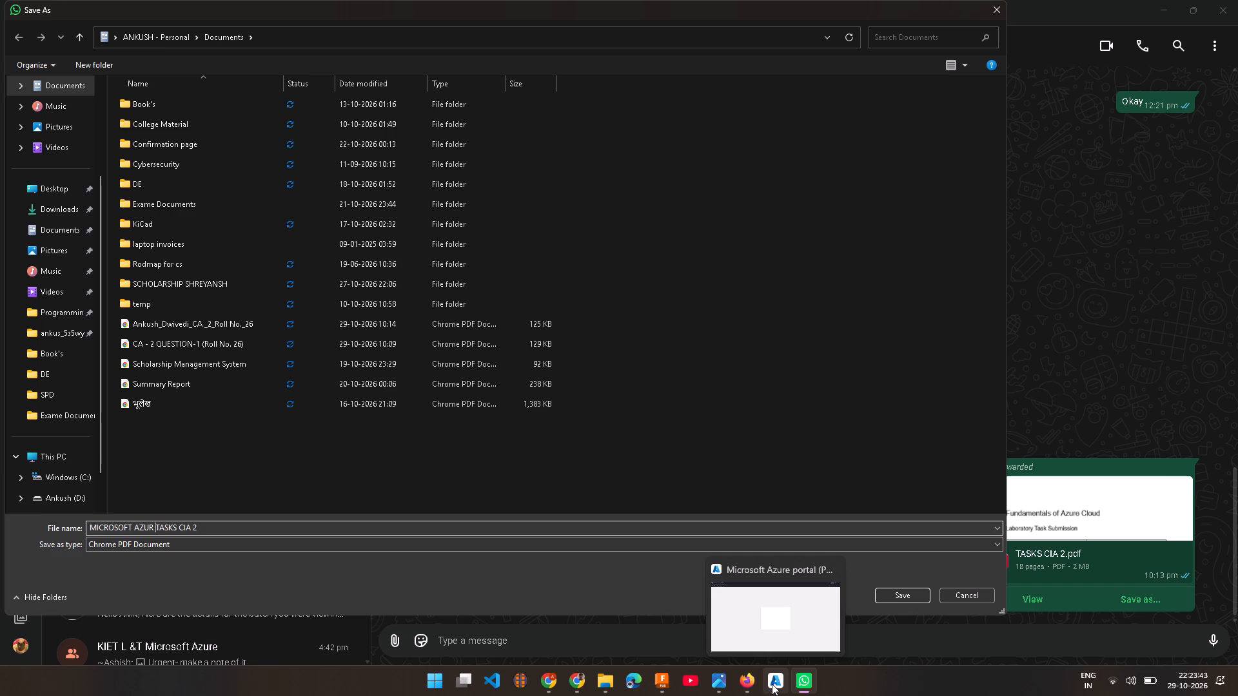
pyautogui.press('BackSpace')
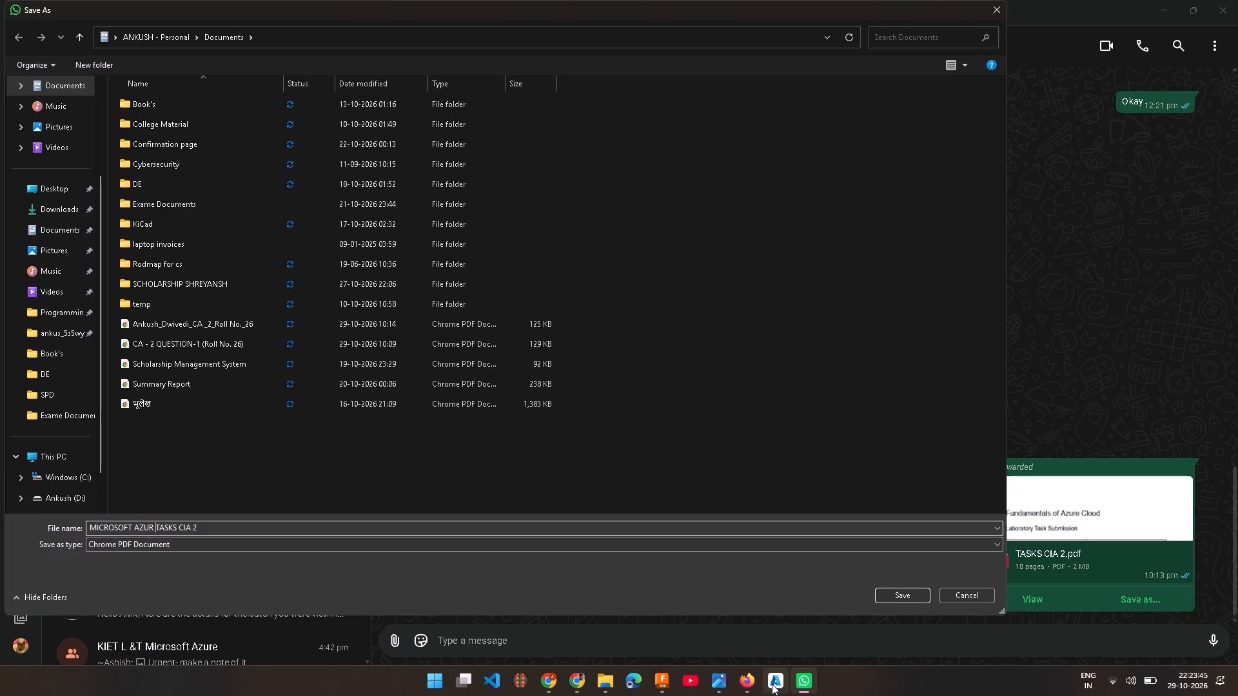
# Complete the prefix in the PDF's file name so it reads "MICROSOFT AZURE TASKS CIA 2".
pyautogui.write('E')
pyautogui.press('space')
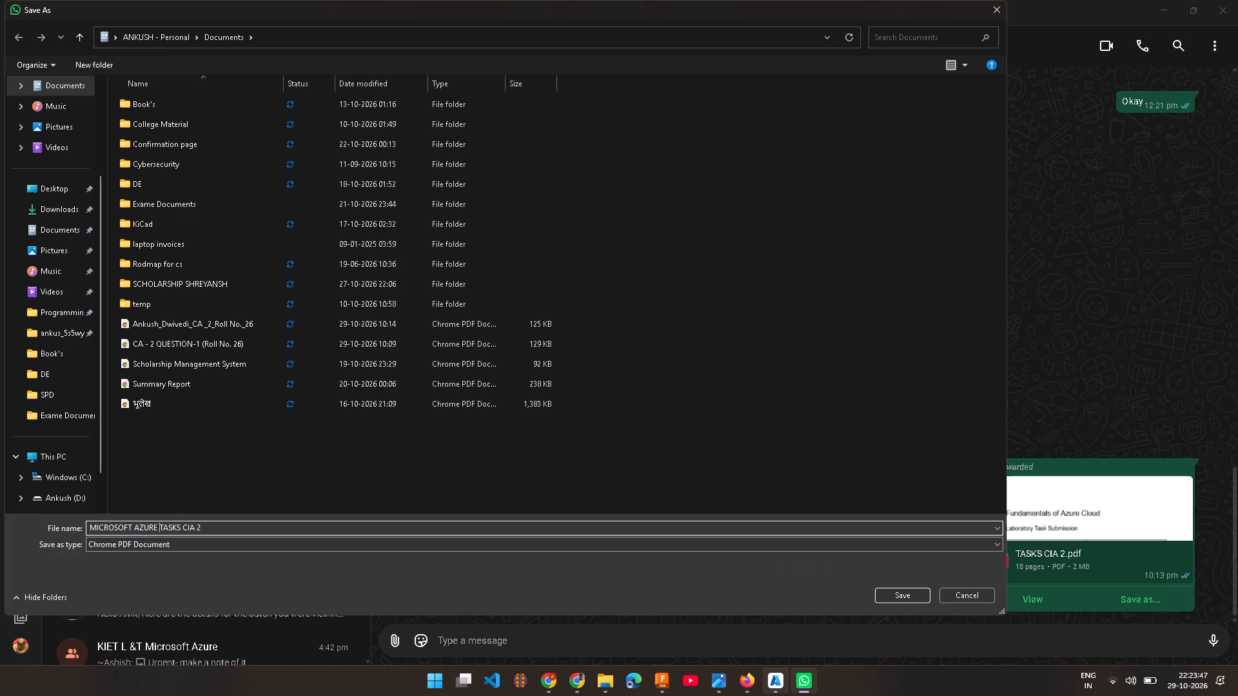
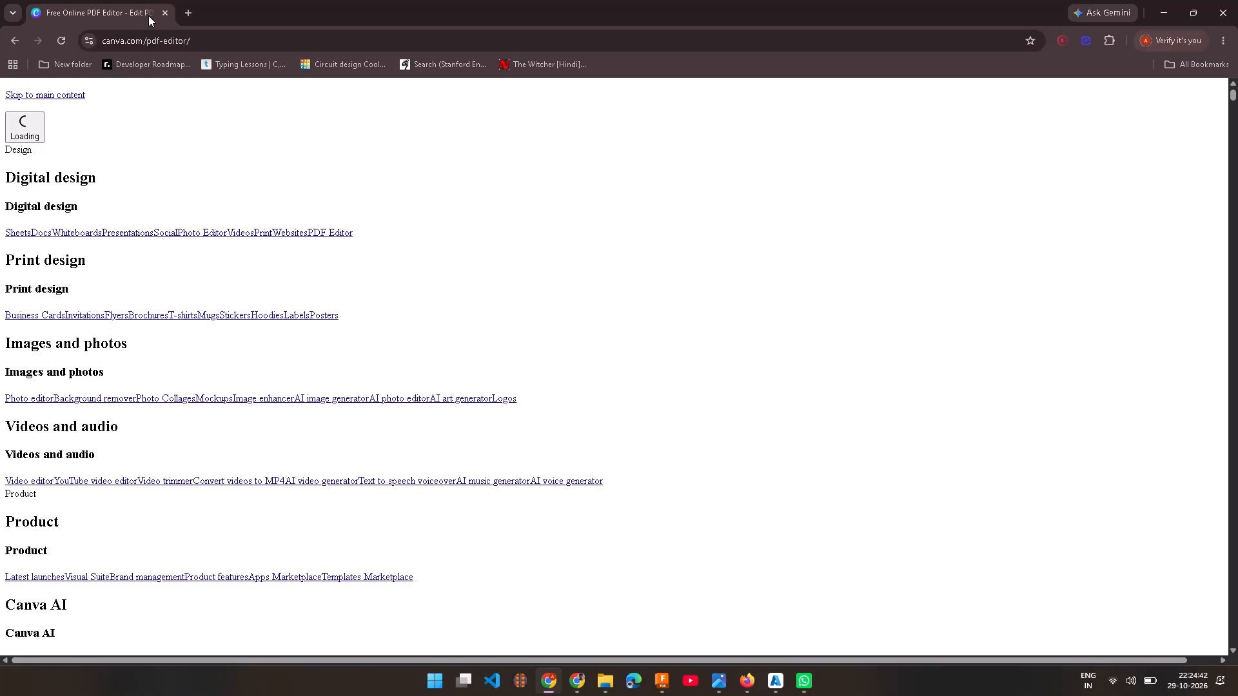
# Reload Canva's PDF editor page and bring up the Wi-Fi quick settings to check the connection.
pyautogui.click(67, 41)
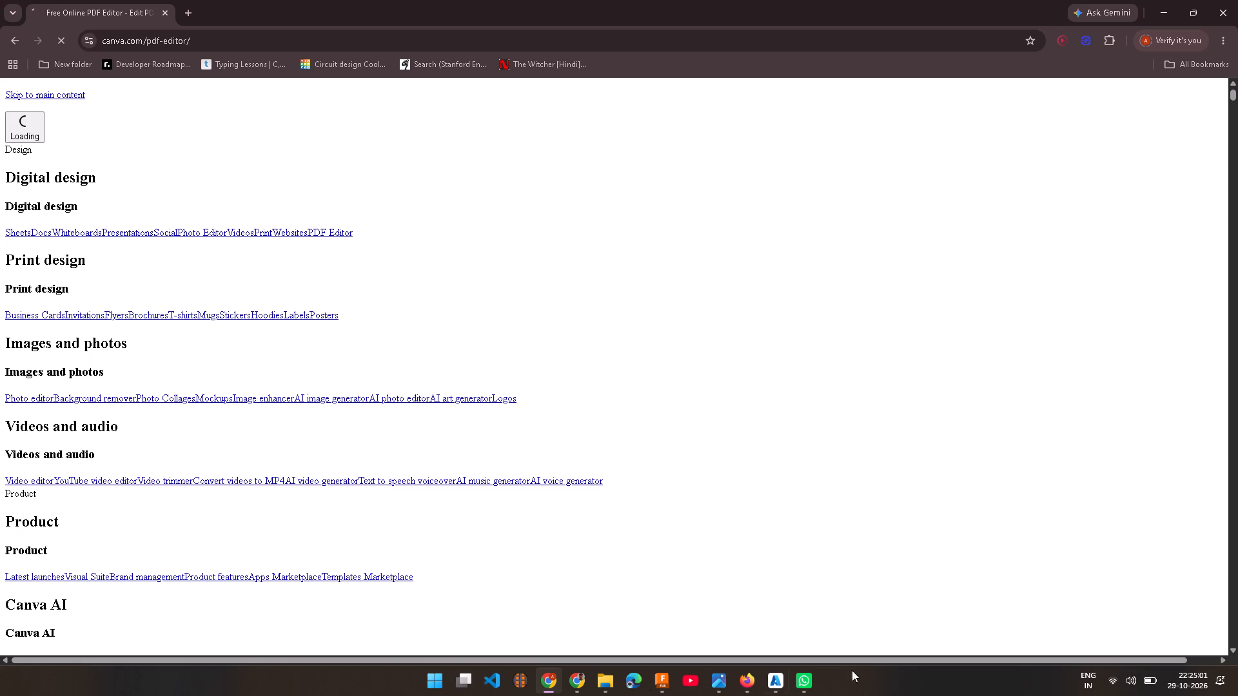
pyautogui.click(1119, 693)
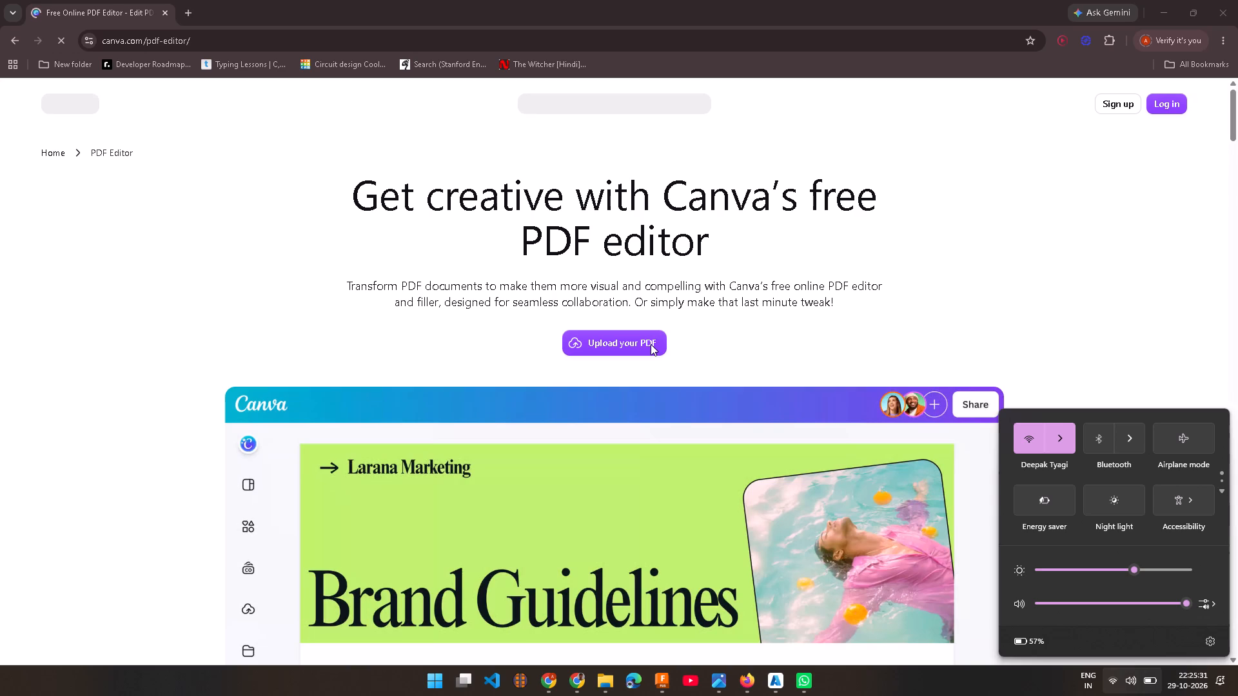
# Start uploading a PDF to Canva's free PDF editor.
pyautogui.click(651, 345)
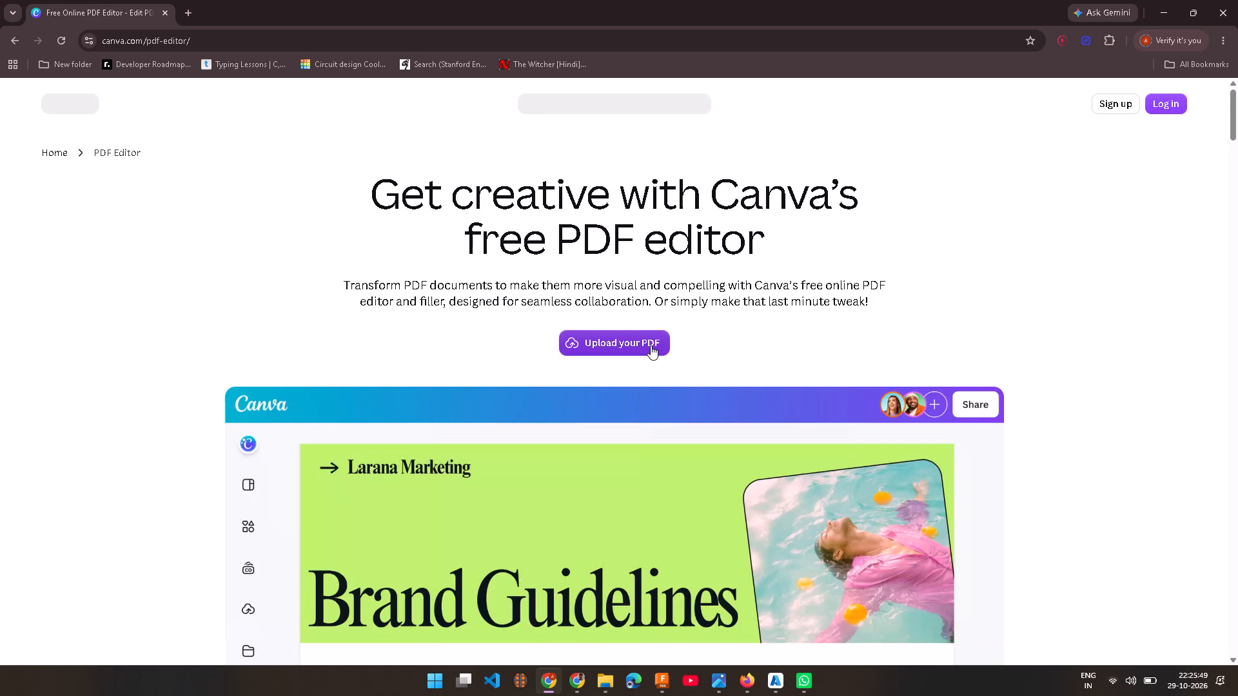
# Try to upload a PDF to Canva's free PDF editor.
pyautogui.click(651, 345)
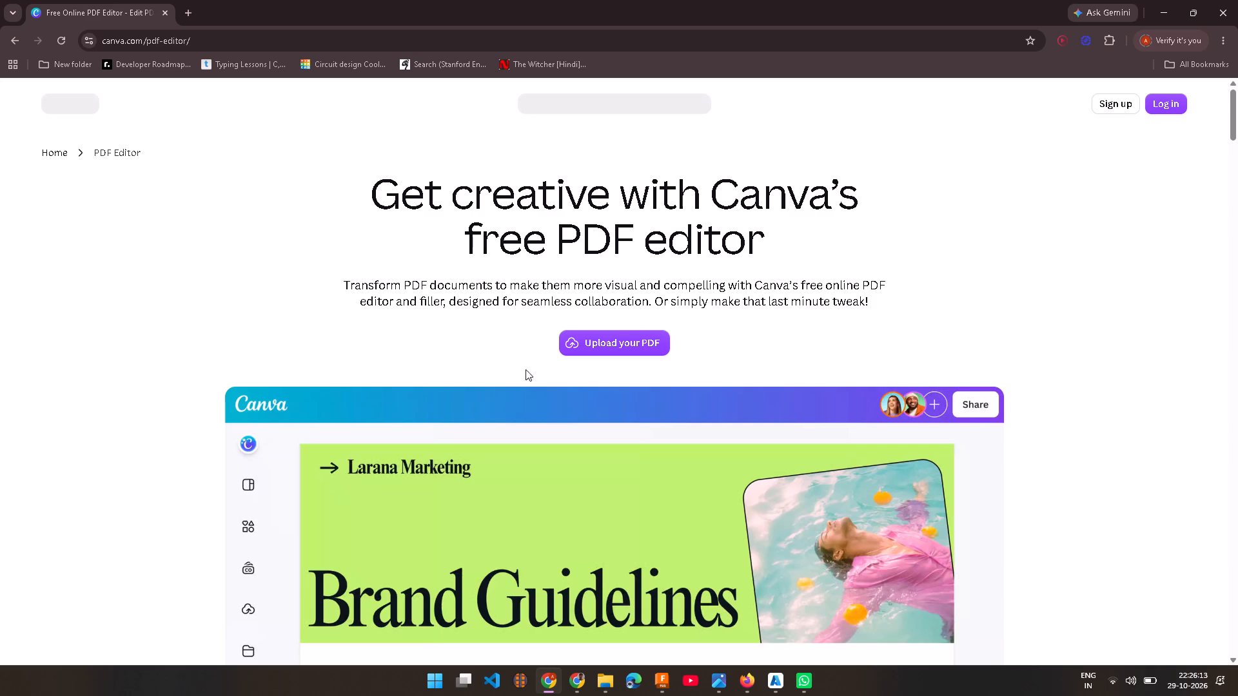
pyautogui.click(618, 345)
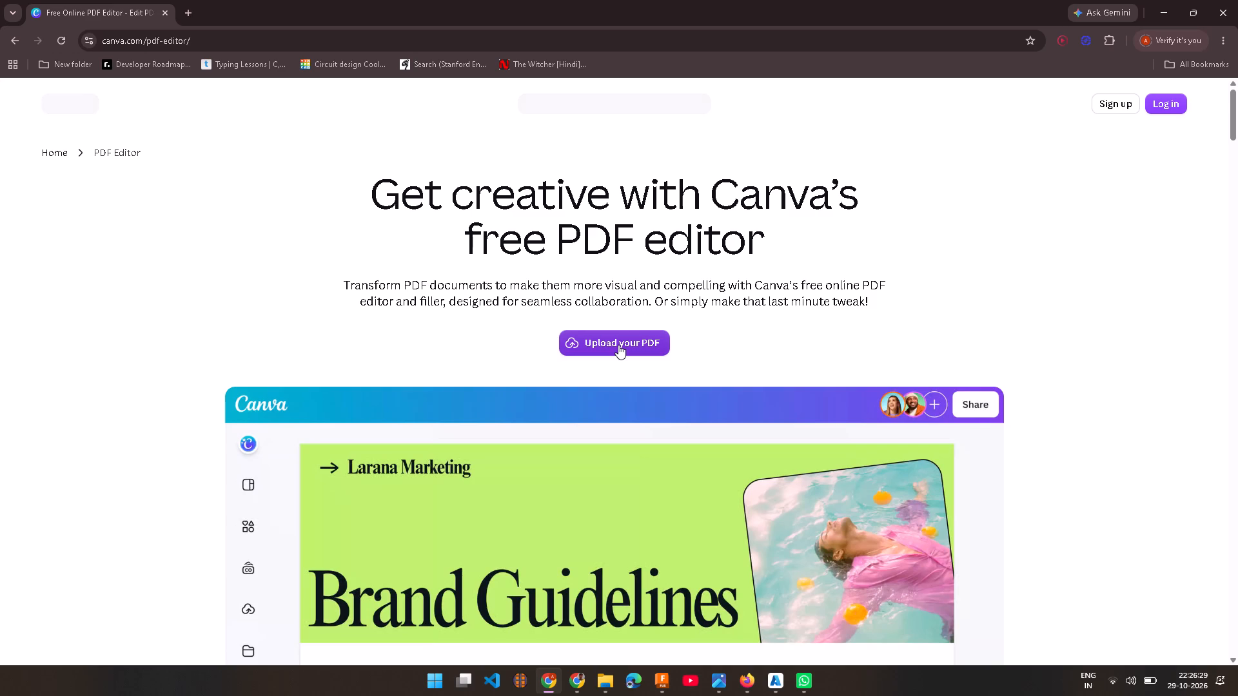
# Restart the Microsoft Azure portal app: close its open sign-in window and relaunch it by searching the installed apps for "az".
pyautogui.click(776, 688)
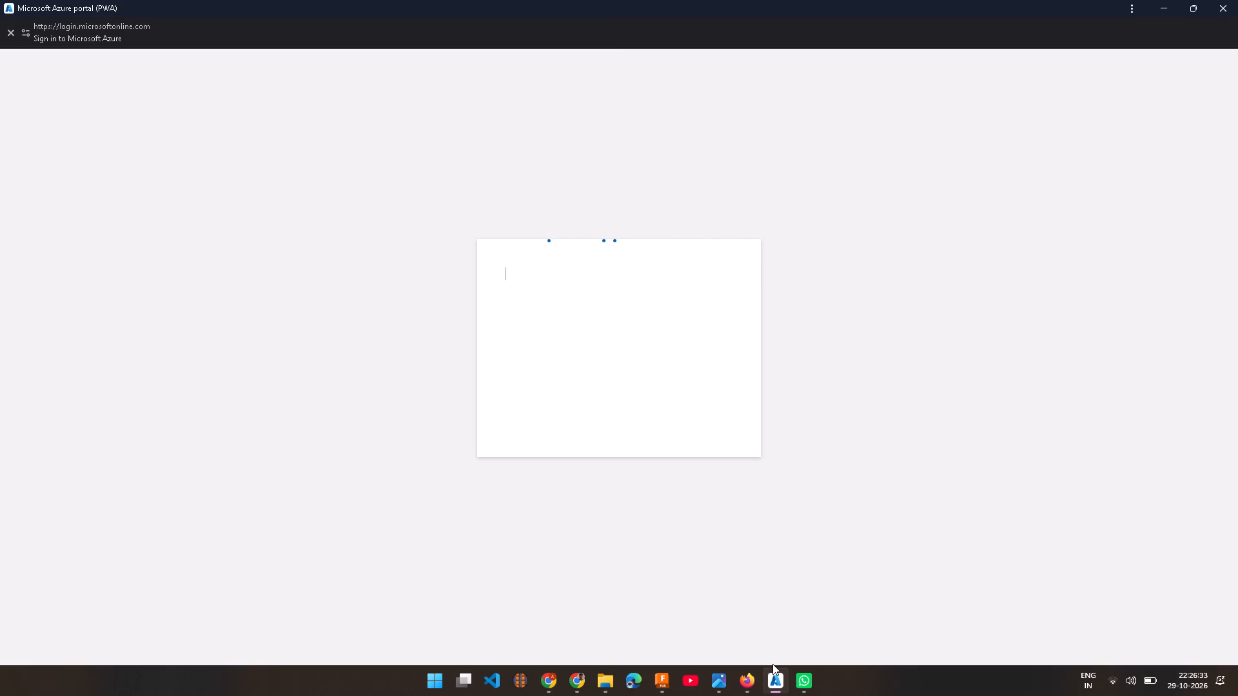
pyautogui.click(1237, 0)
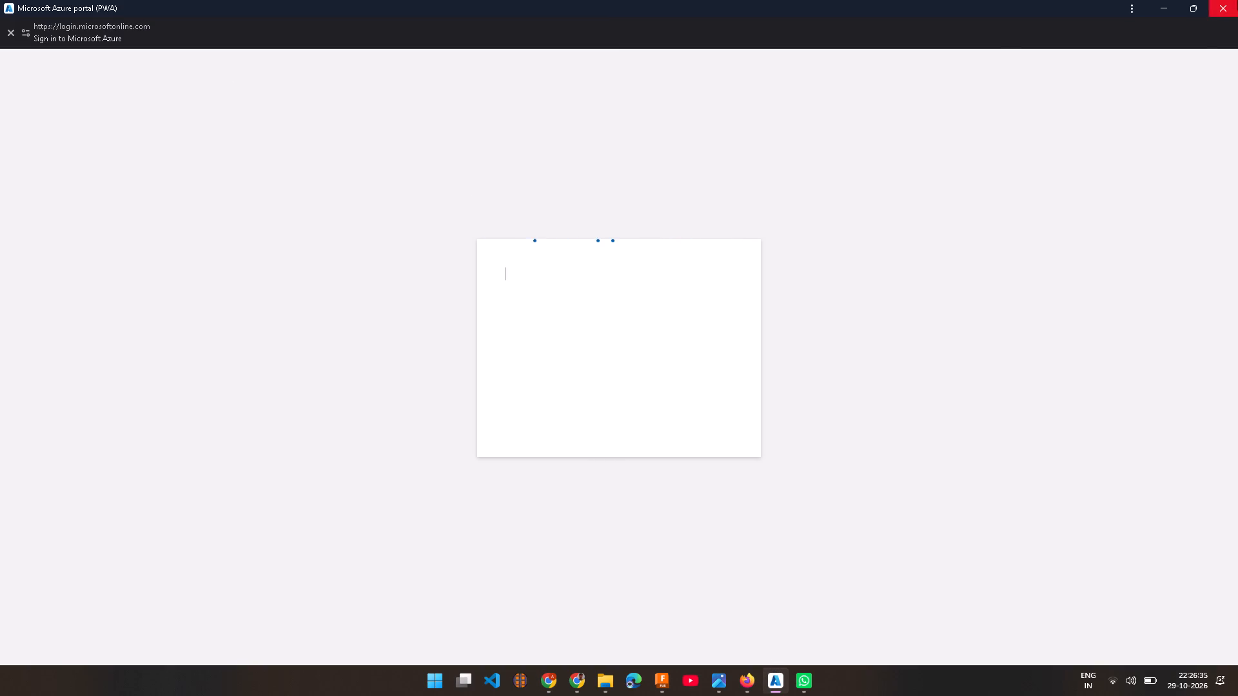
pyautogui.click(458, 677)
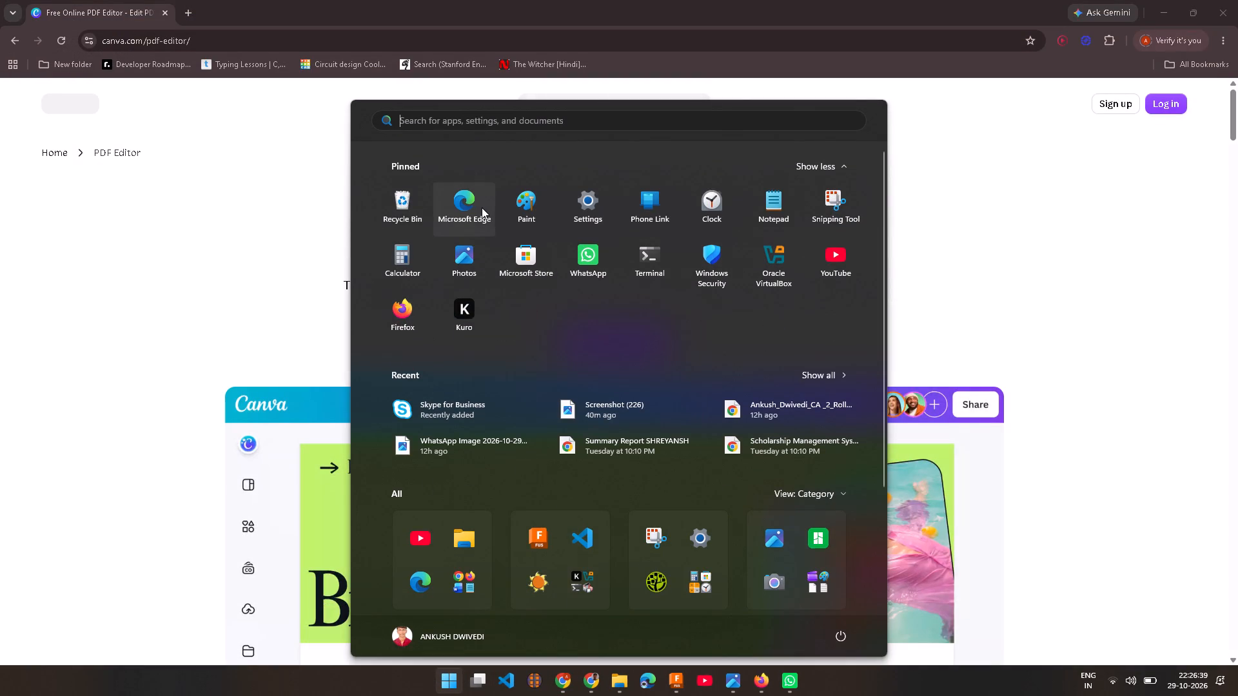
pyautogui.write('az')
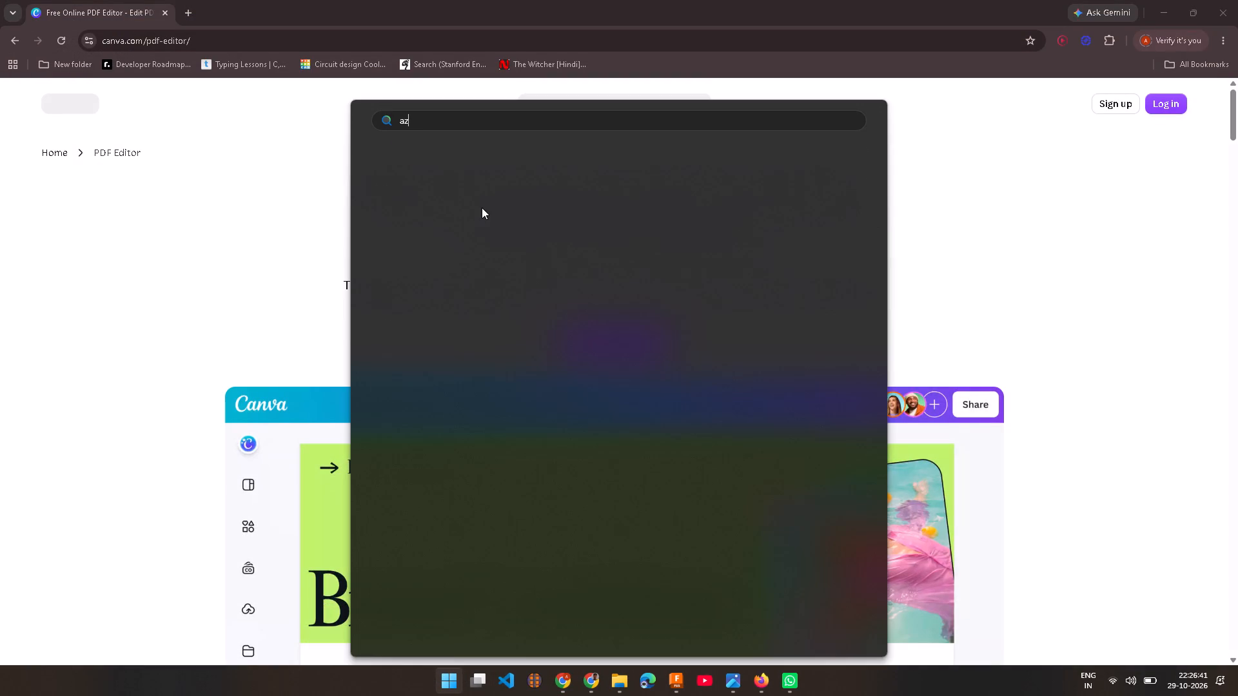
pyautogui.click(482, 204)
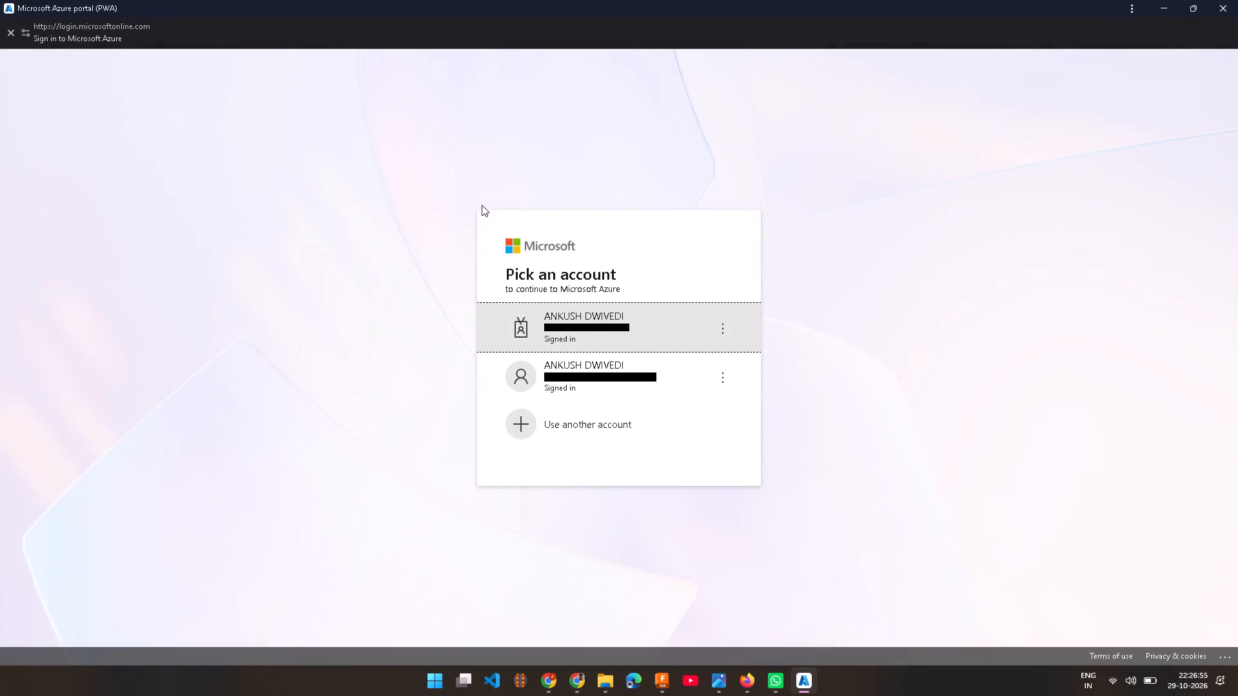
# Continue to Microsoft Azure with the first signed-in account offered.
pyautogui.press('Return')
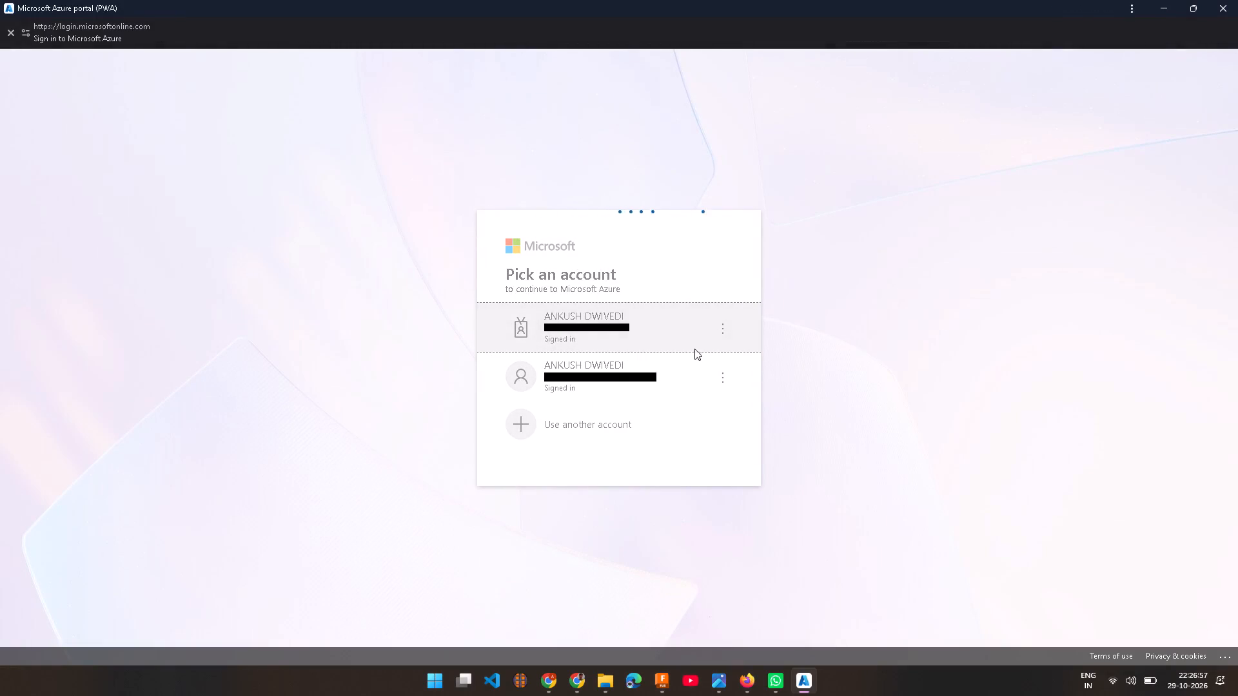
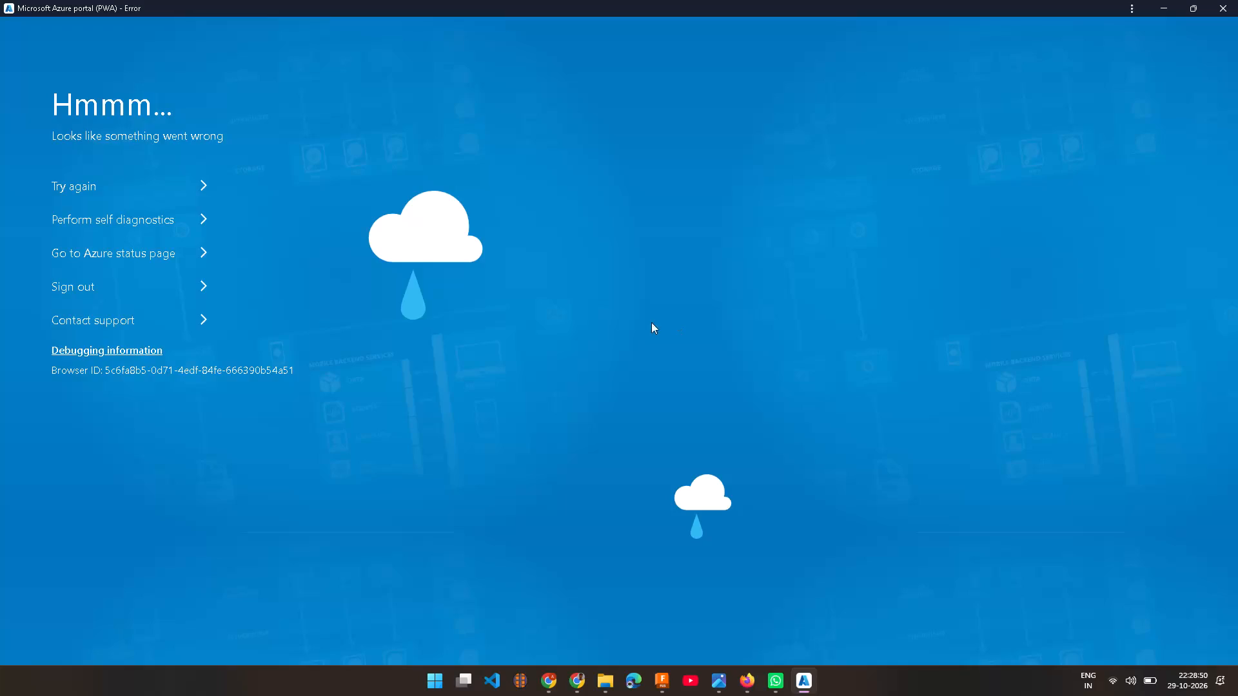
# Retry loading the Azure portal from its error page to reach the portal home page.
pyautogui.click(74, 180)
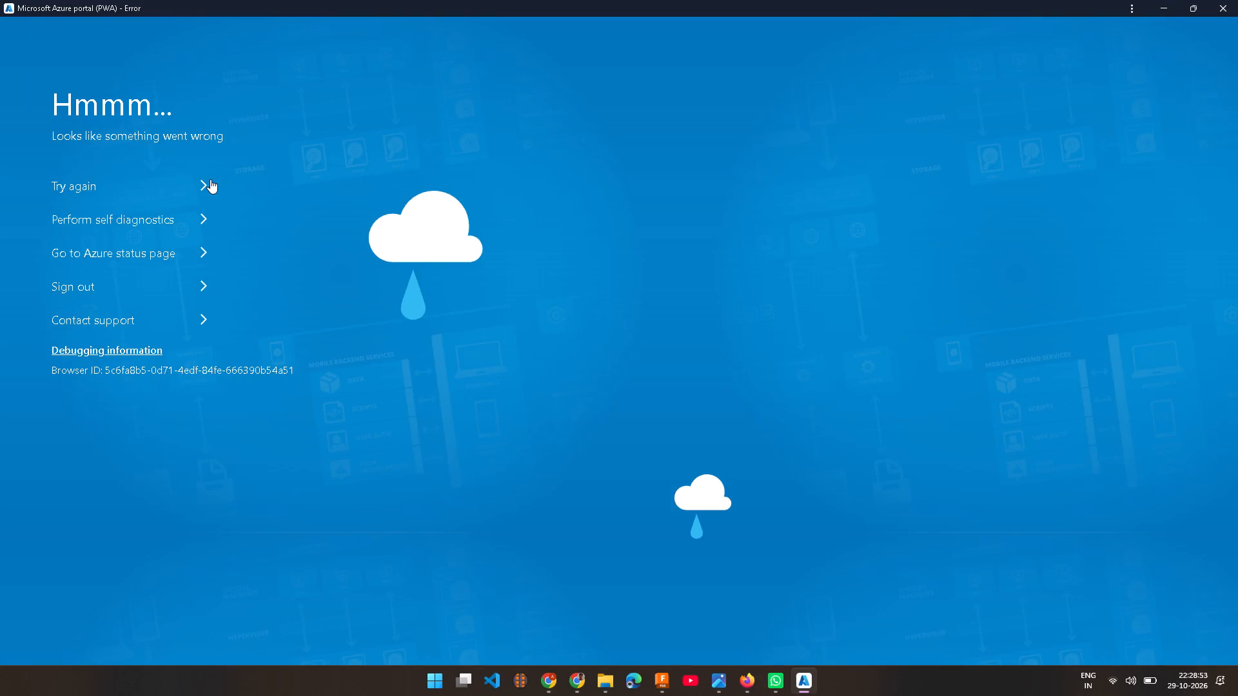
pyautogui.tripleClick(207, 182)
pyautogui.click(207, 182)
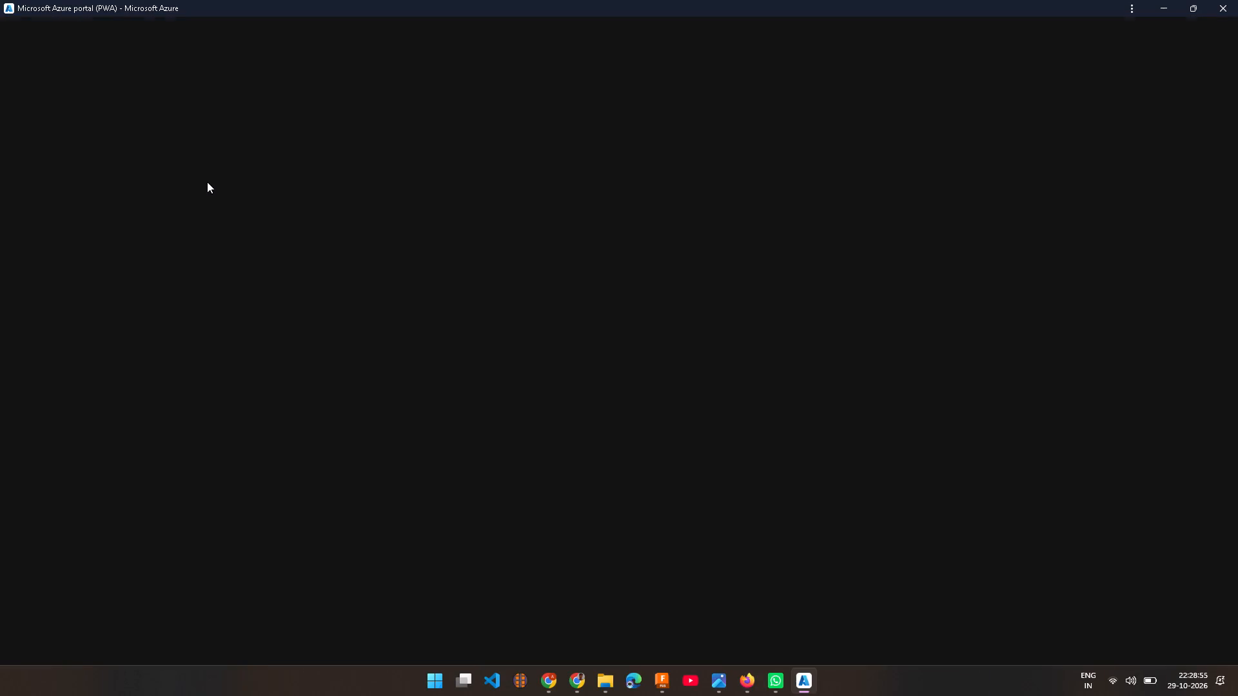
pyautogui.click(593, 338)
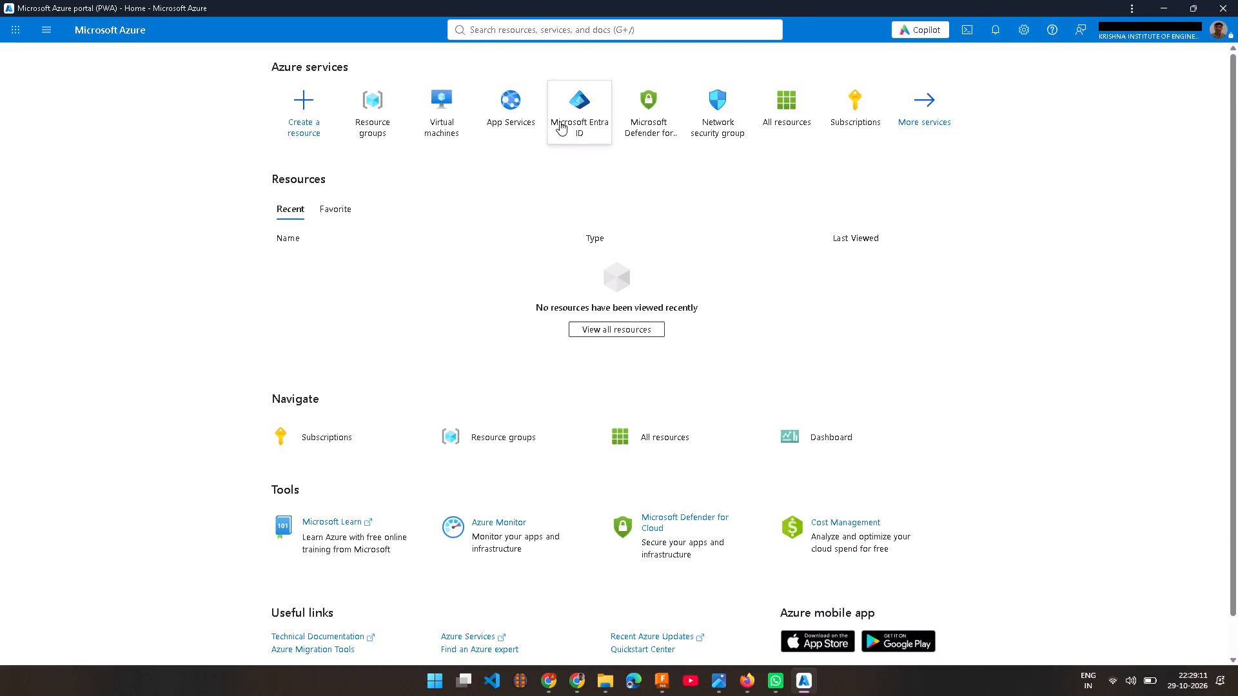
# Open the Create a resource page from the Azure services on the portal home page.
pyautogui.click(327, 132)
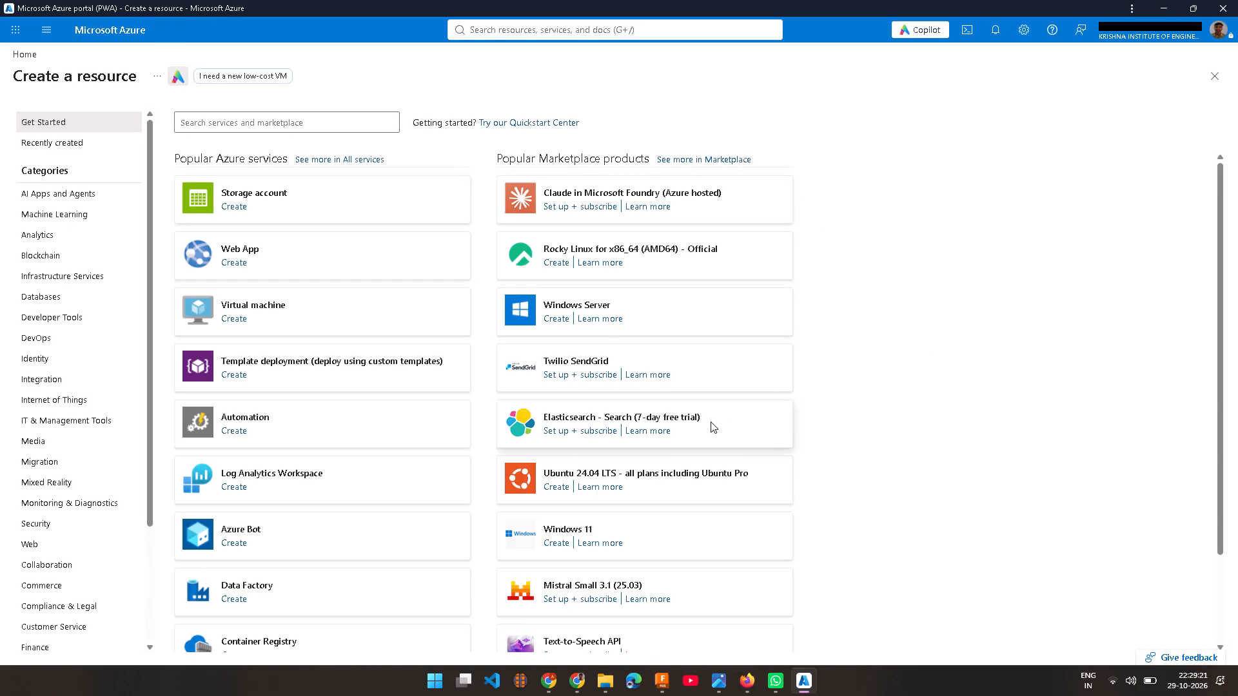
# Look through the popular Azure services and Marketplace products offered for creating a resource.
pyautogui.scroll(-13, 693, 422)
pyautogui.scroll(5, 691, 422)
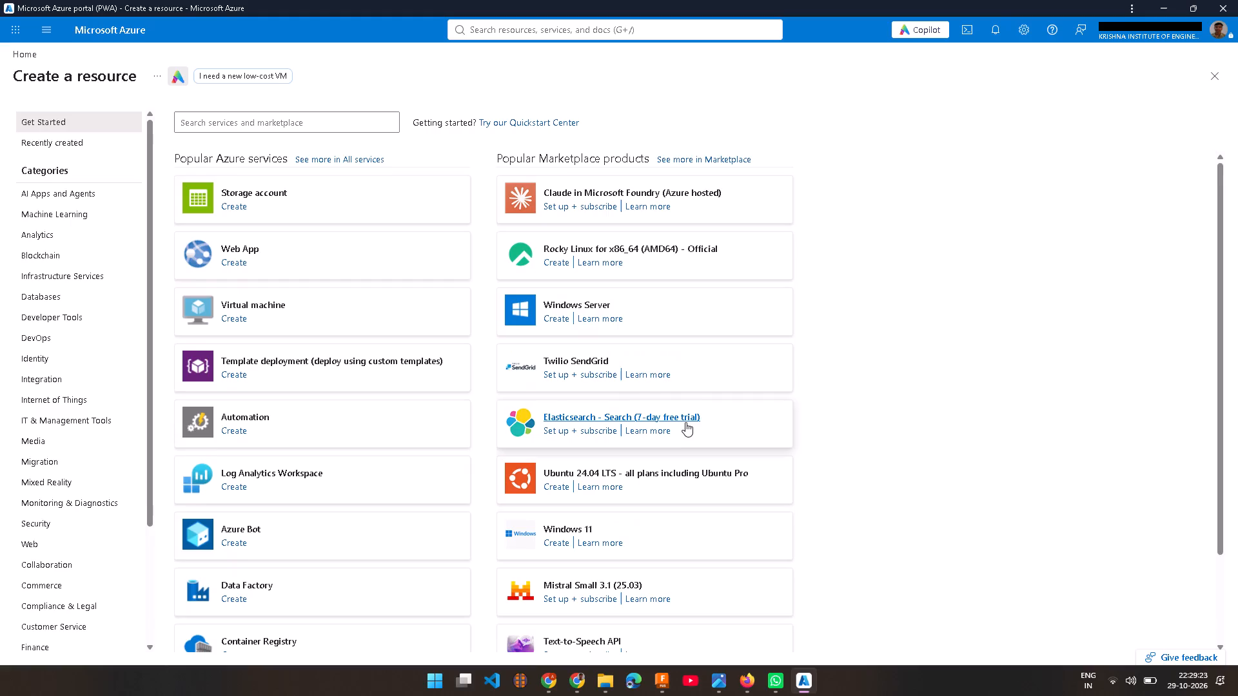
pyautogui.scroll(3, 685, 422)
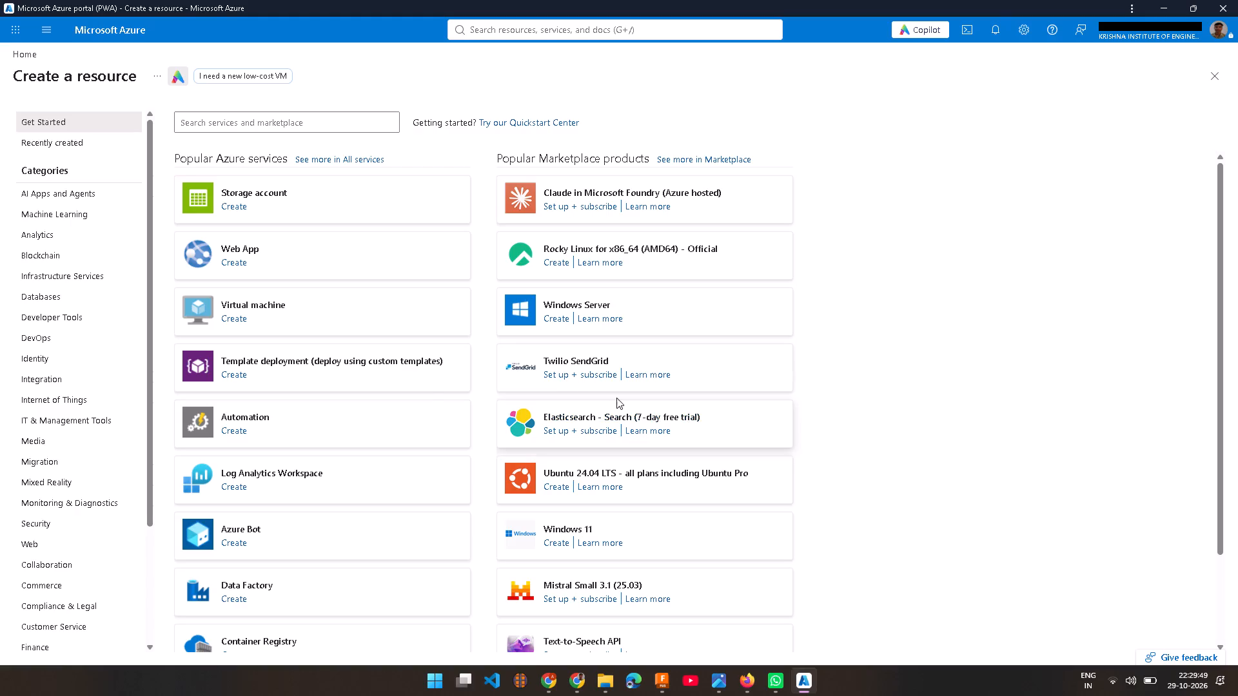
pyautogui.scroll(-3, 422, 392)
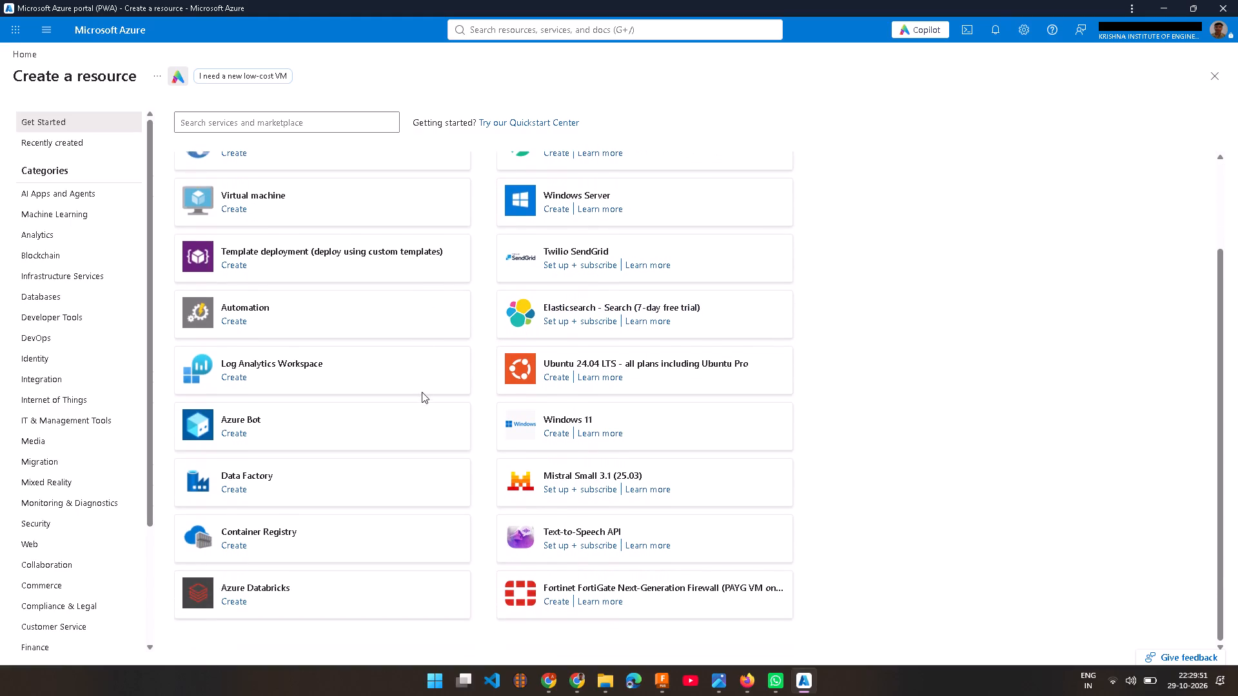
pyautogui.scroll(1, 422, 392)
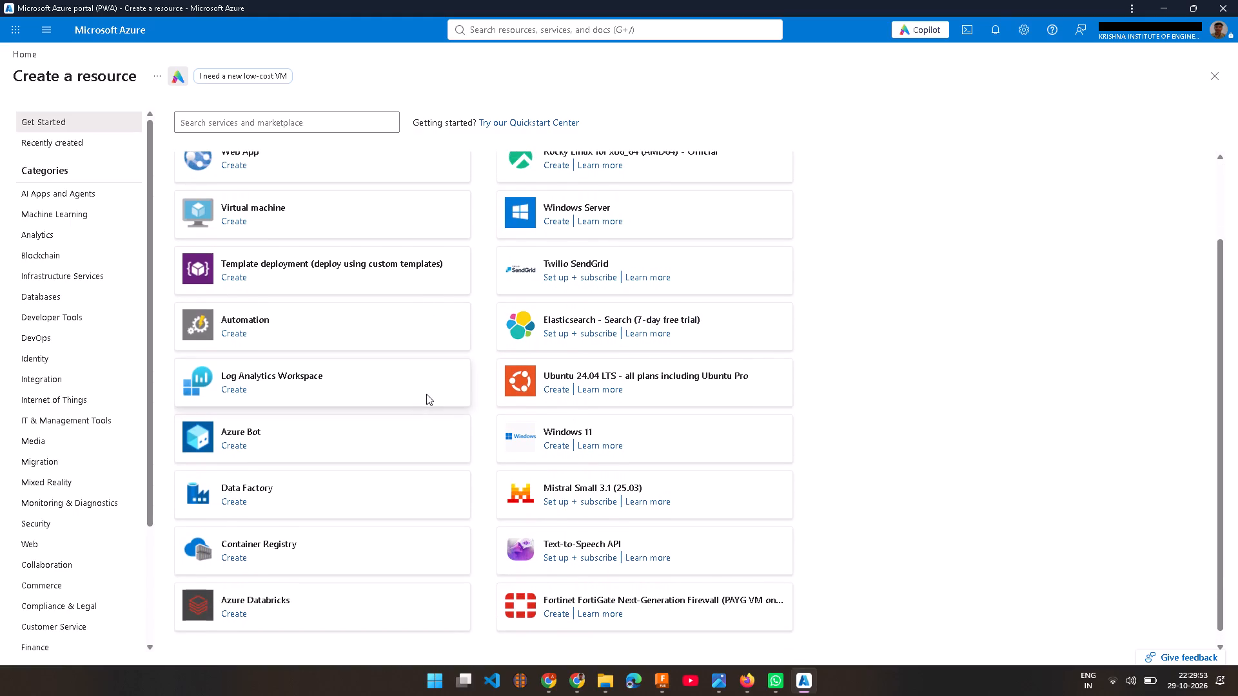
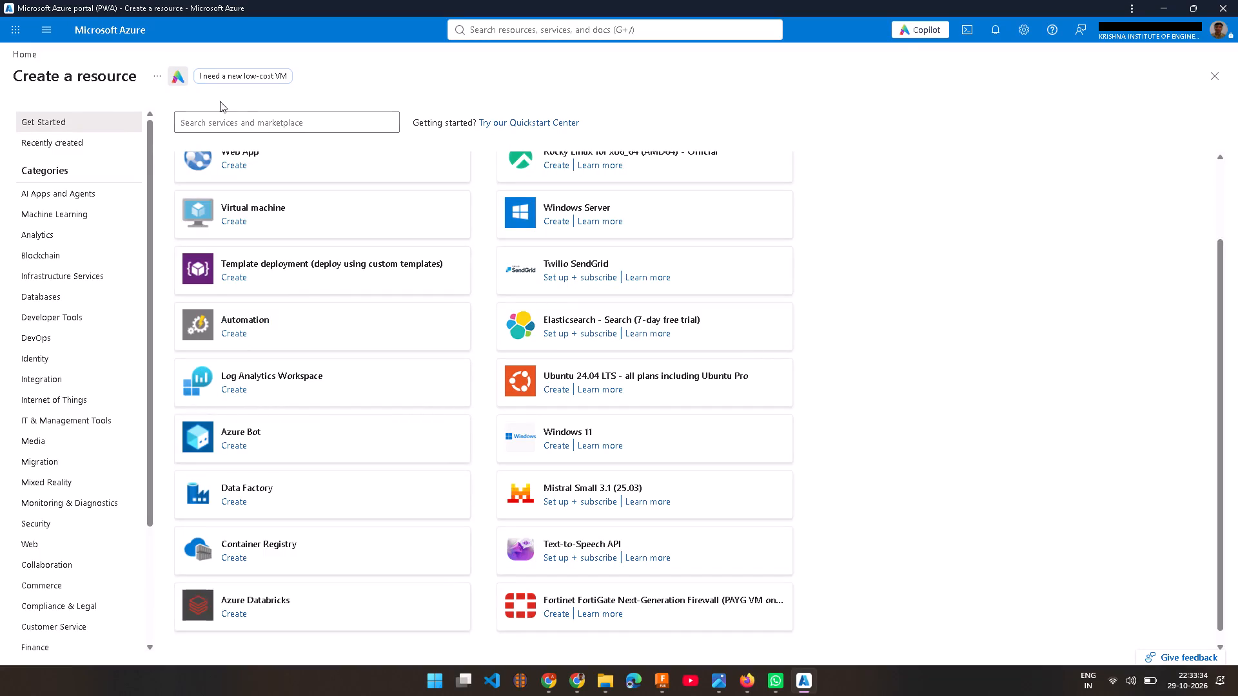
# Search the services and Marketplace for resource group using the suggested search term, and dismiss the AI search tip.
pyautogui.click(228, 122)
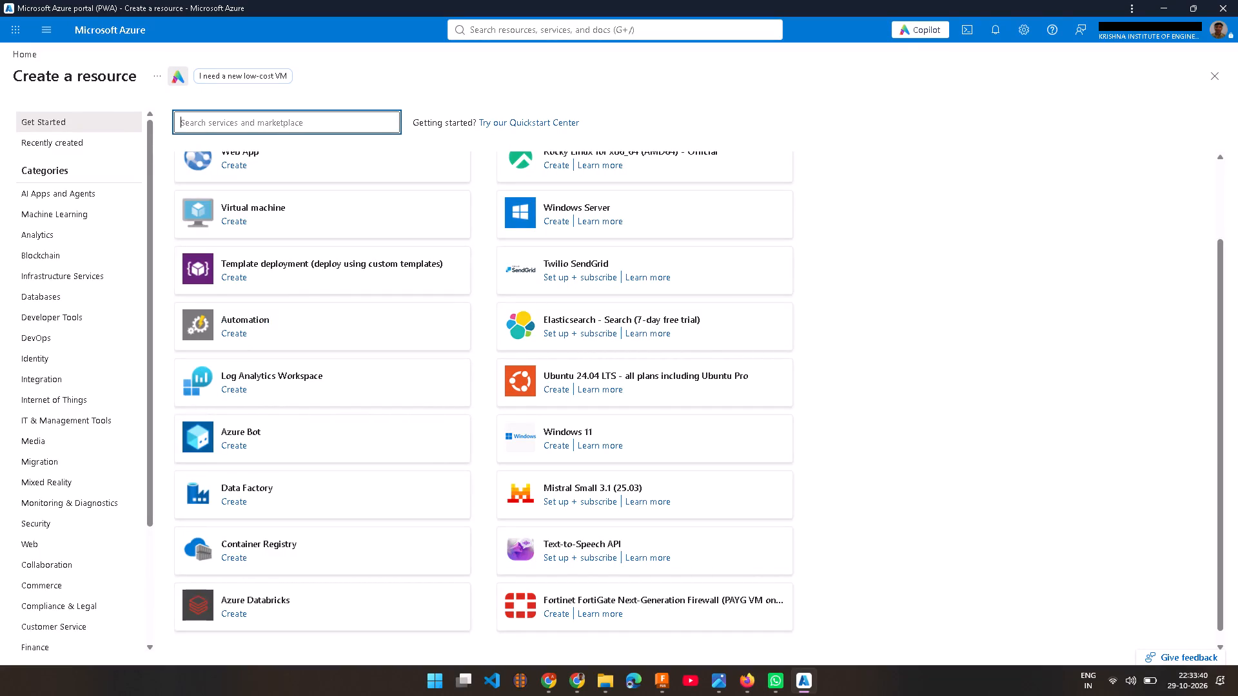
pyautogui.write('re')
pyautogui.press('s')
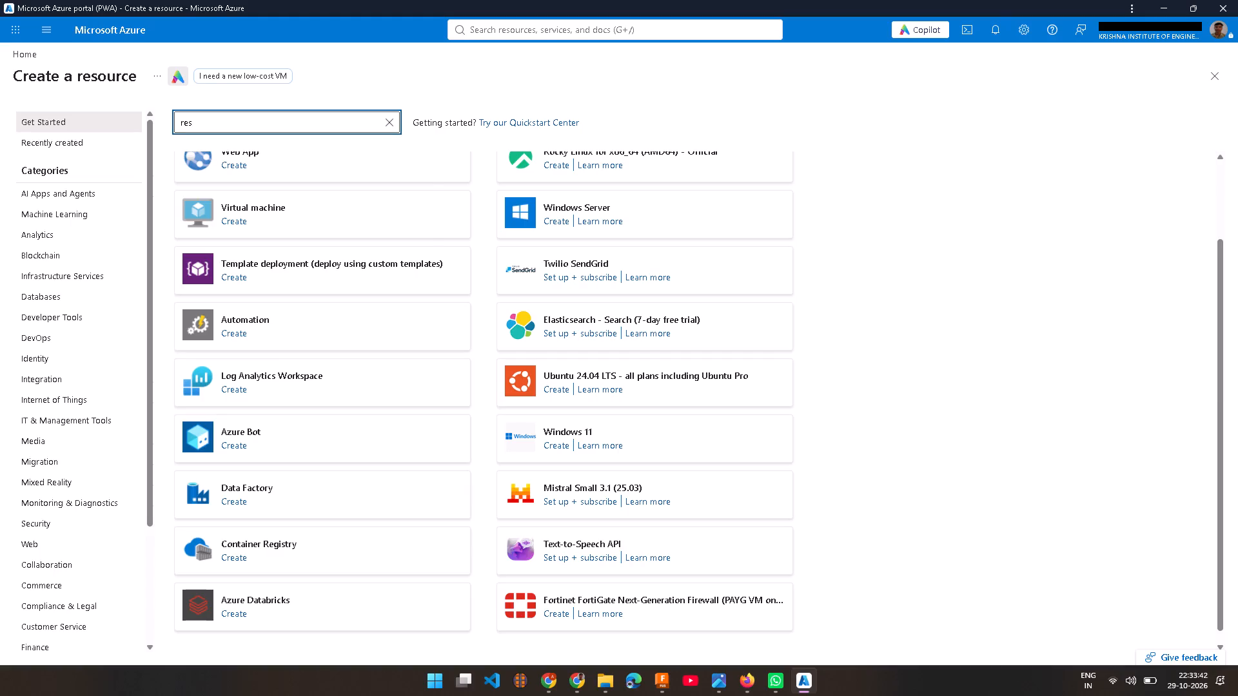
pyautogui.write('ou')
pyautogui.press('r')
pyautogui.press('c')
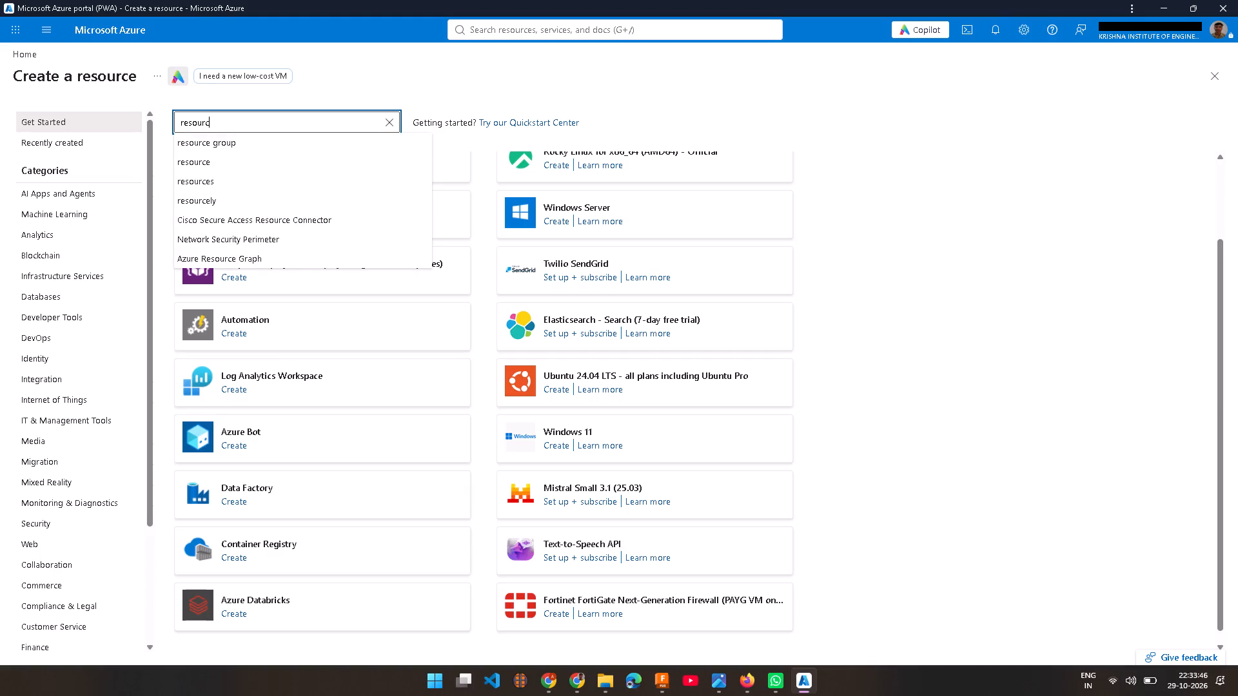
pyautogui.press('e')
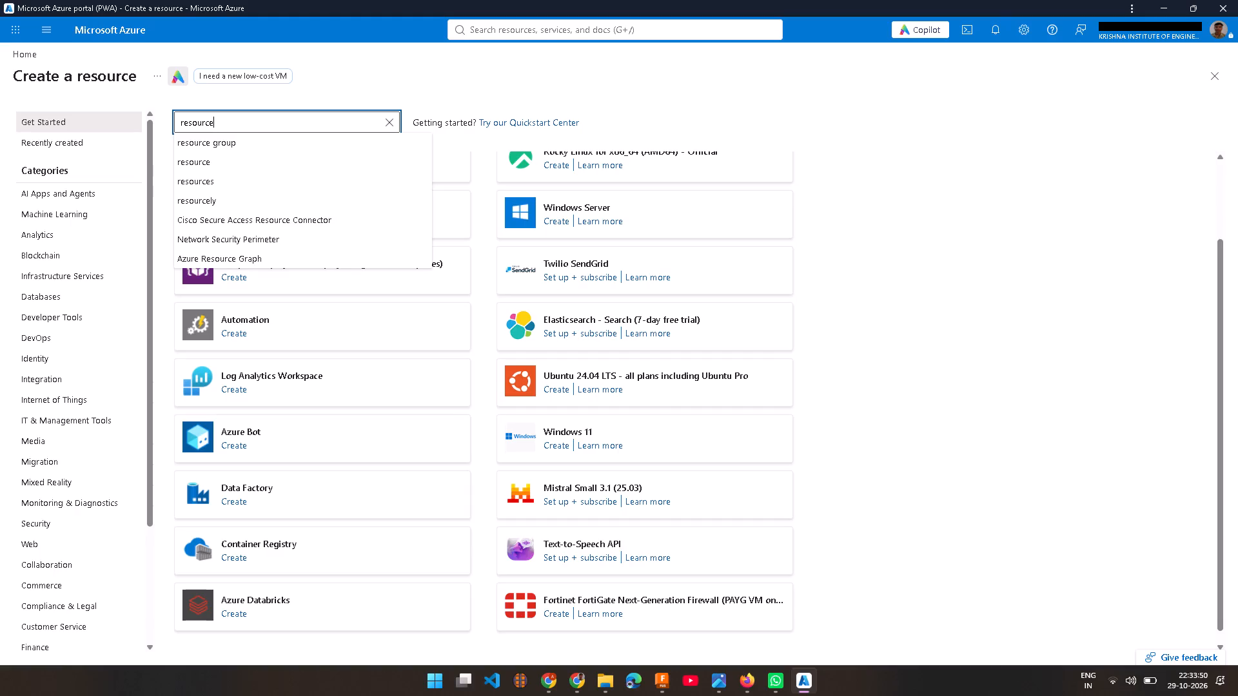
pyautogui.click(228, 135)
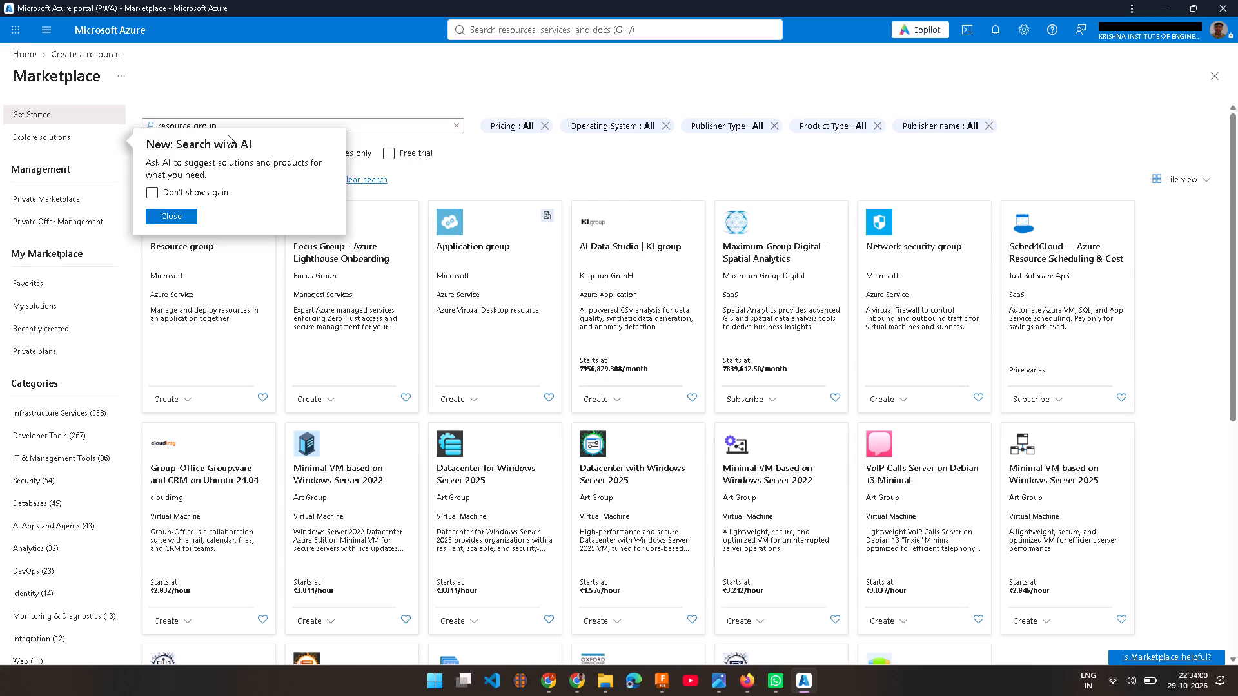
pyautogui.click(254, 97)
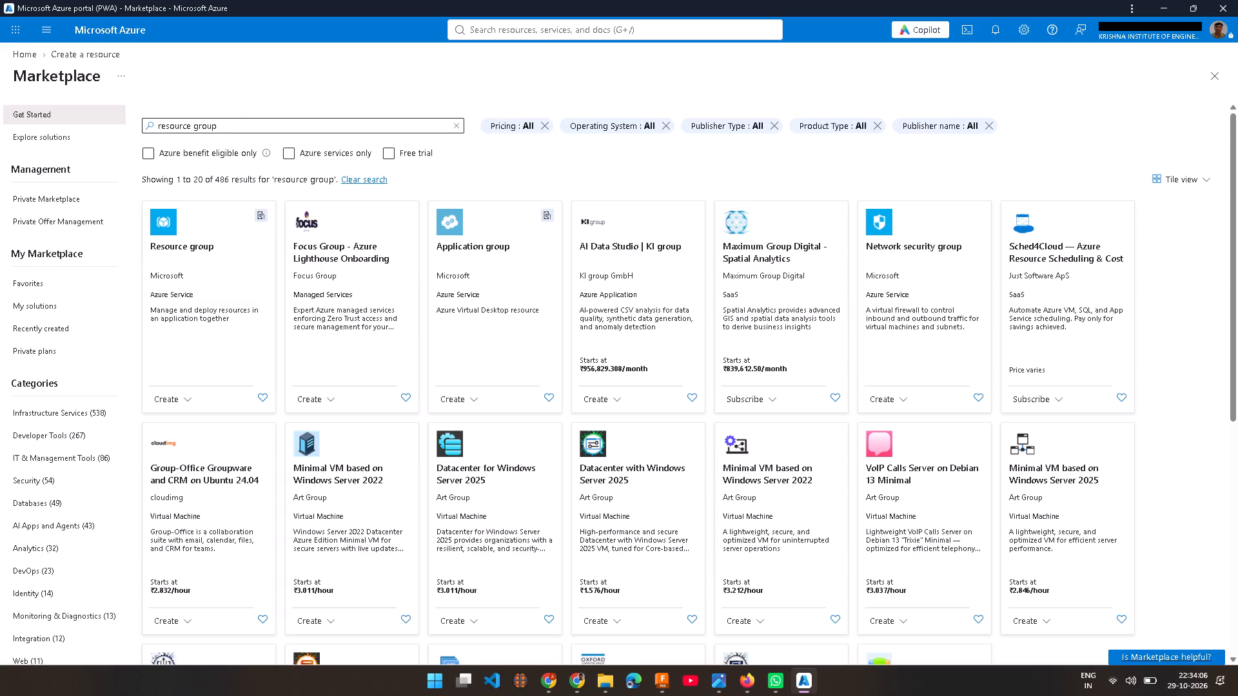
# Look over the Marketplace results and open the Resource group service published by Microsoft.
pyautogui.click(253, 128)
pyautogui.scroll(-1, 382, 221)
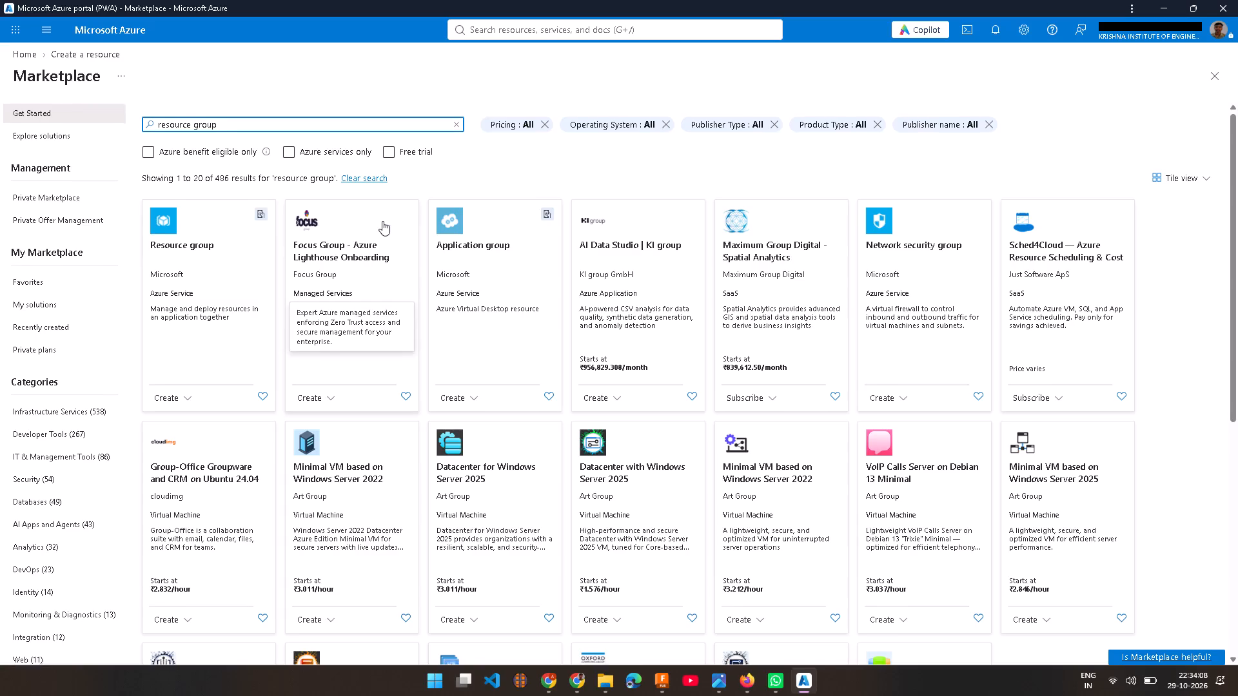
pyautogui.scroll(-4, 382, 221)
pyautogui.scroll(2, 382, 221)
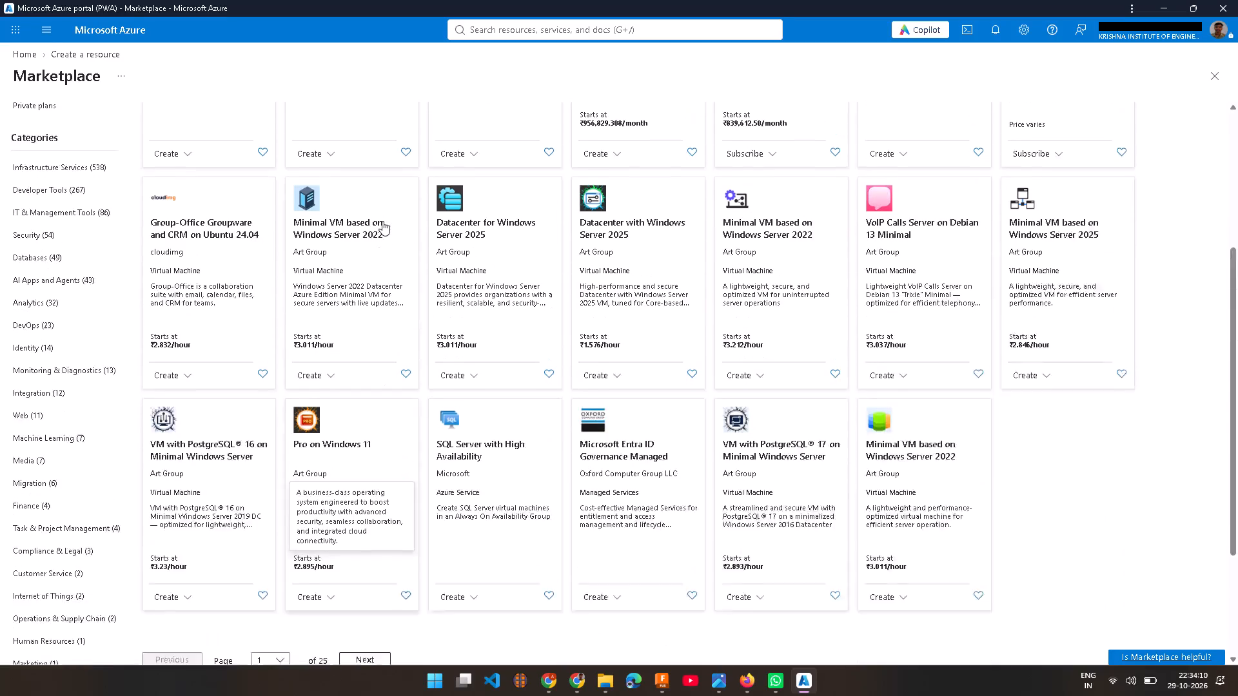
pyautogui.scroll(2, 382, 221)
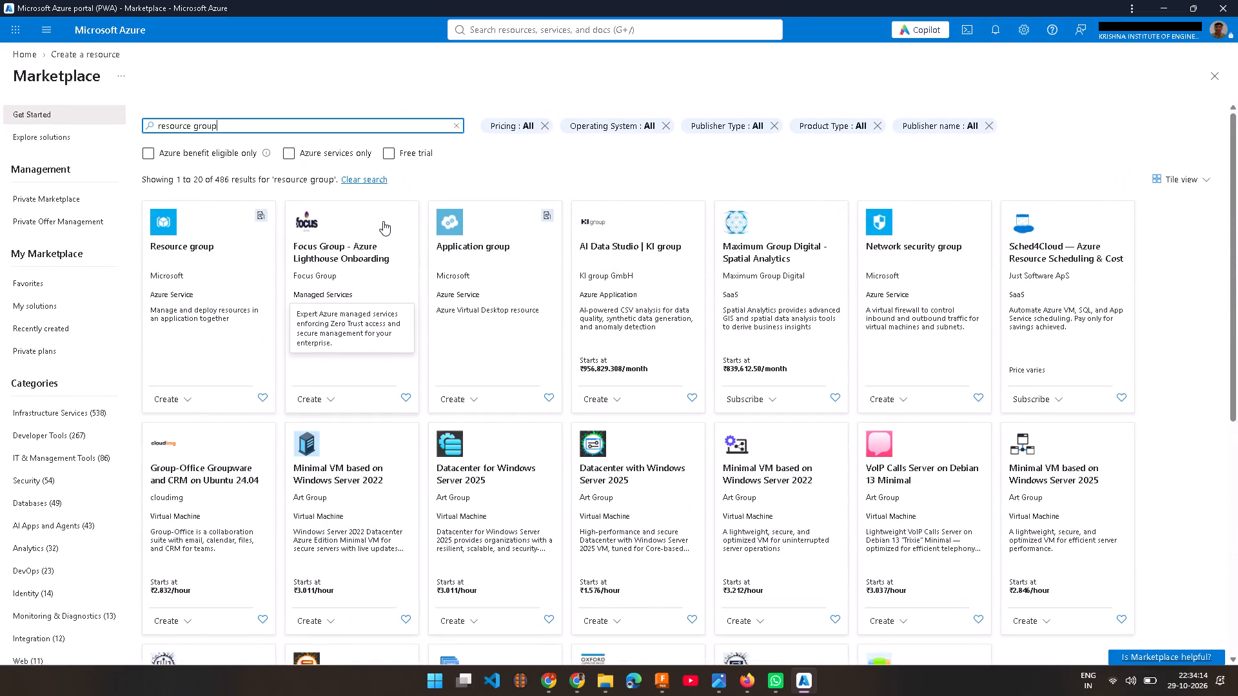
pyautogui.click(177, 229)
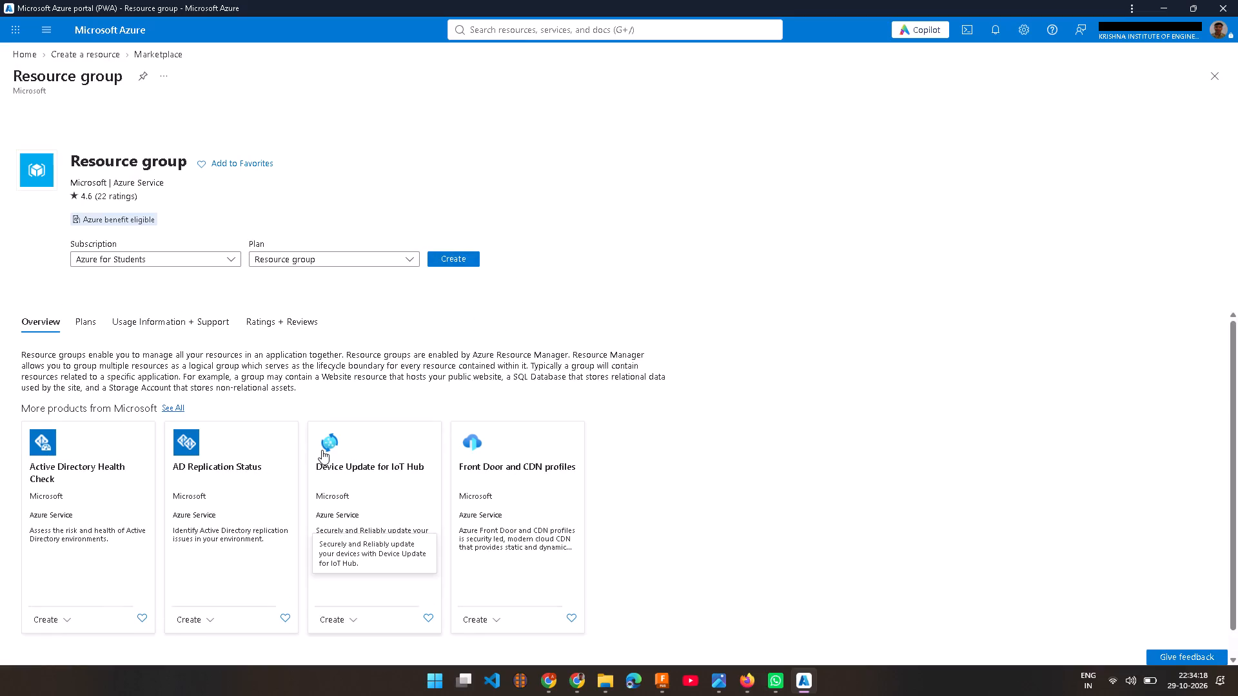
# Start creating a Resource group with the Azure for Students subscription and the Resource group plan.
pyautogui.scroll(-2, 323, 450)
pyautogui.scroll(3, 323, 450)
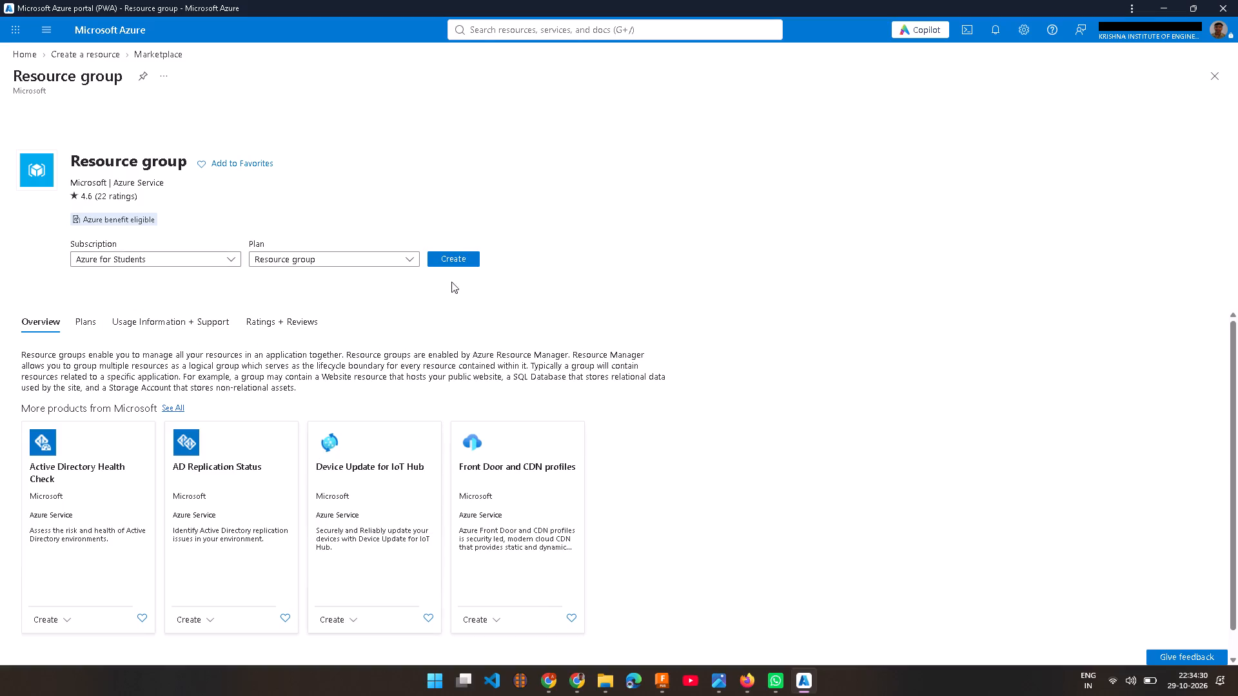
pyautogui.click(457, 254)
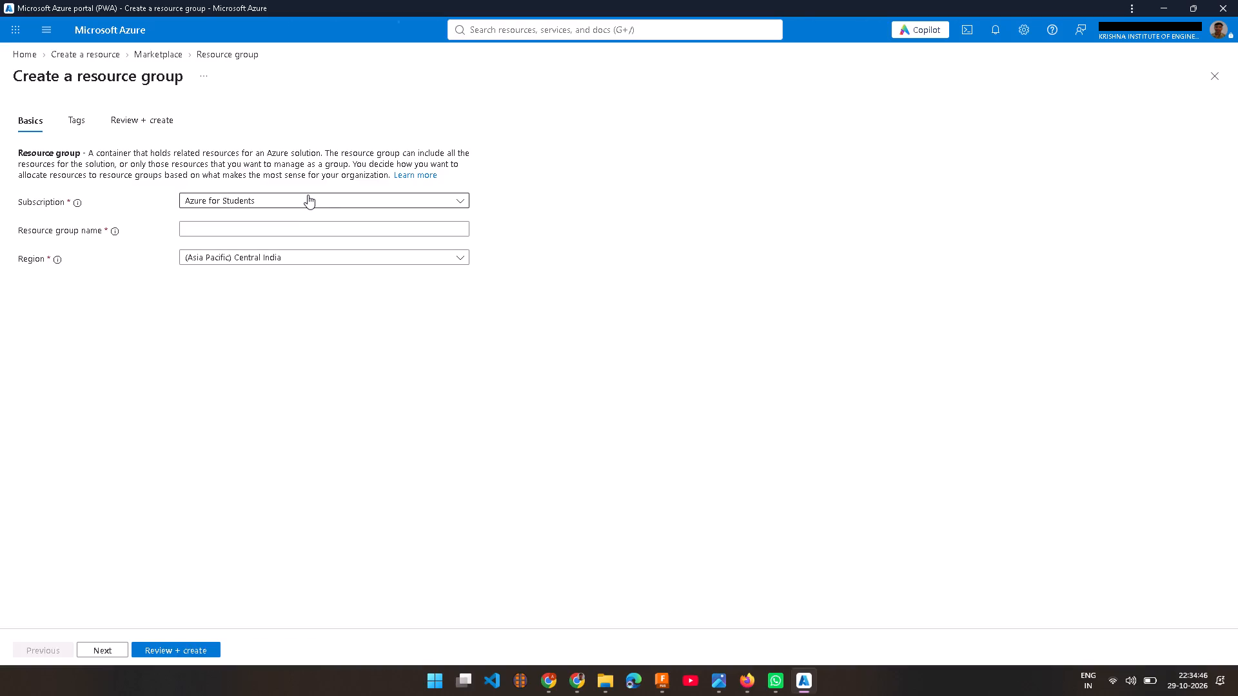
# Fill in the resource group name with the saved autofill entry.
pyautogui.click(259, 224)
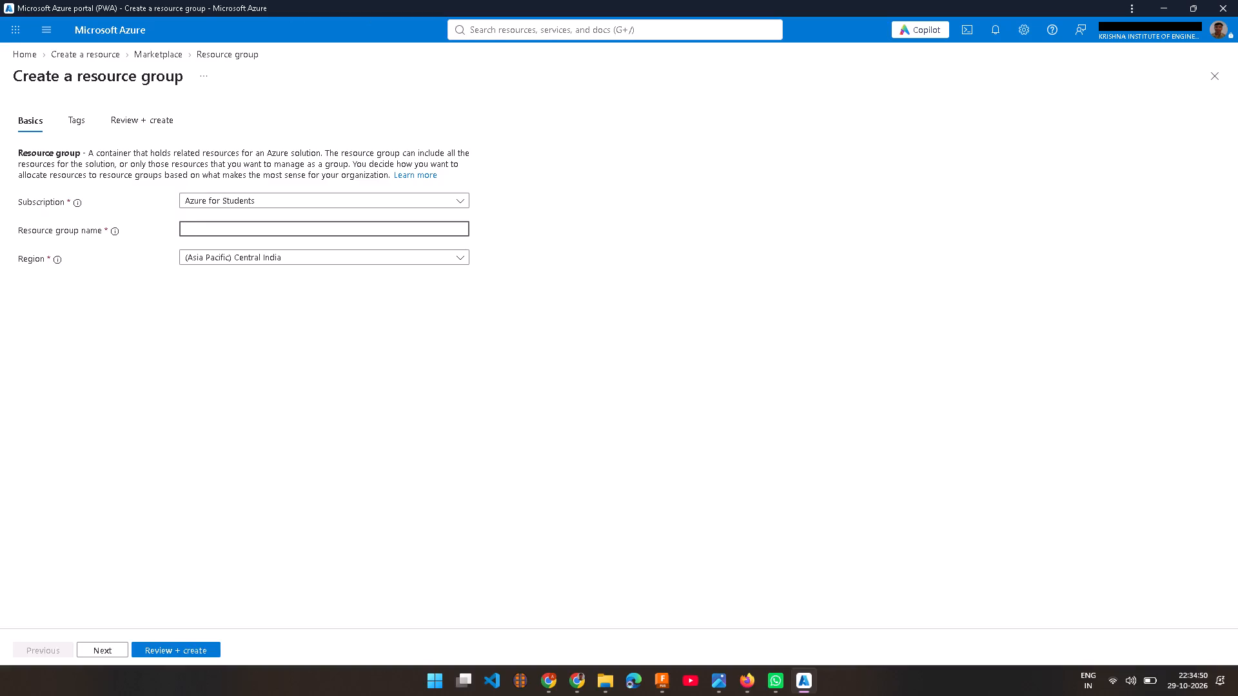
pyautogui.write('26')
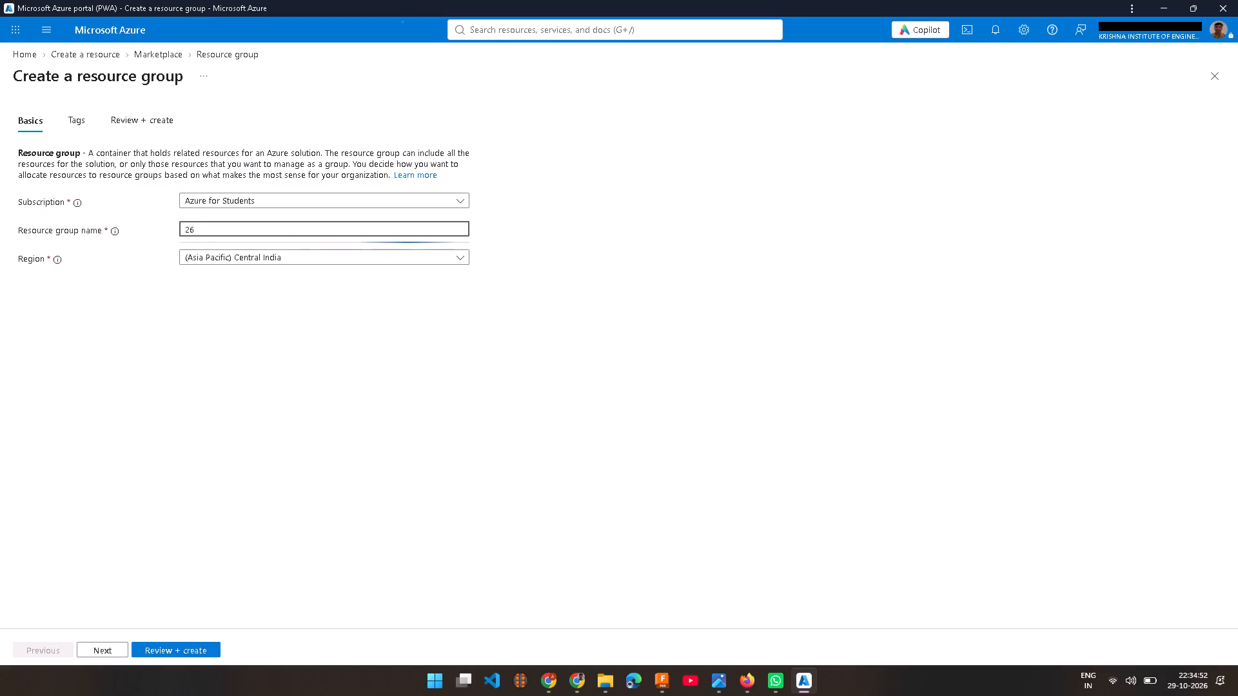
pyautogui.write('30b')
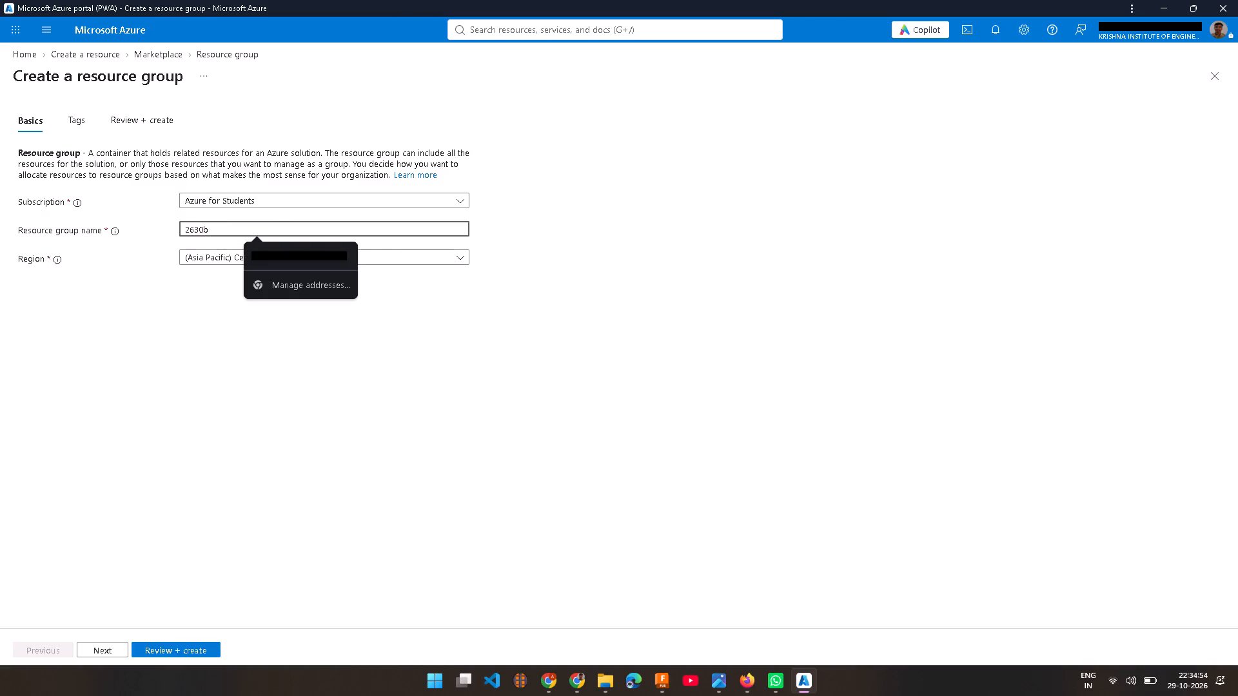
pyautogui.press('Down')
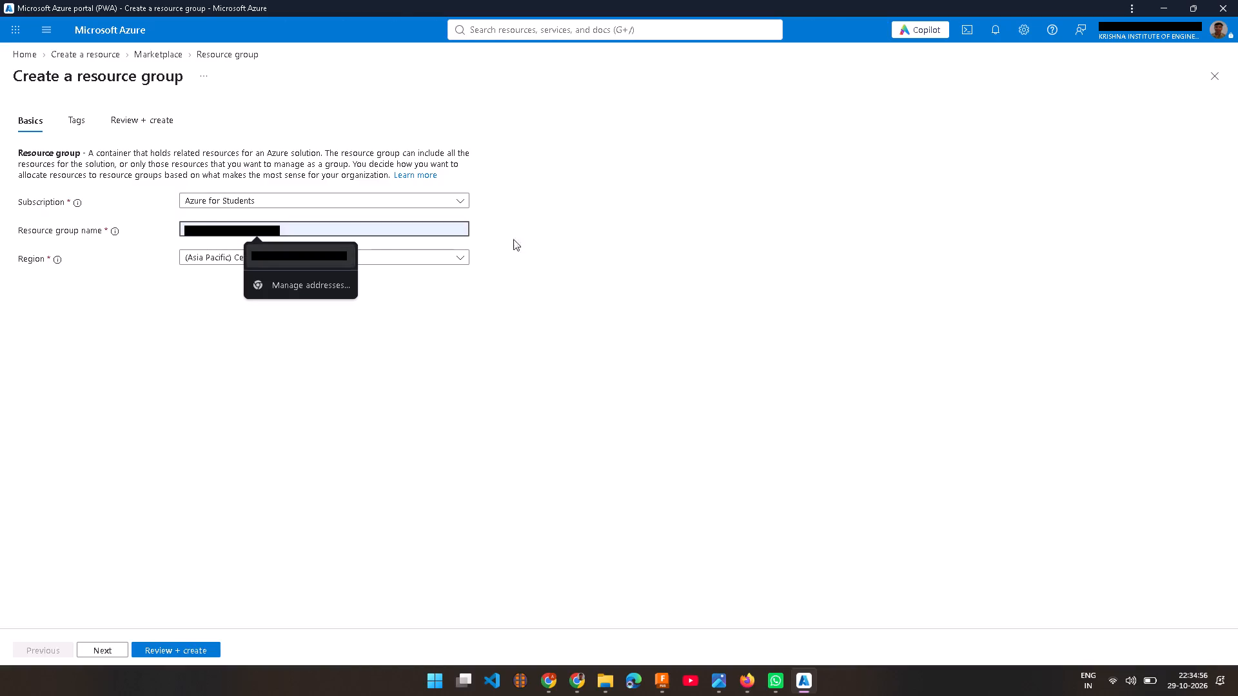
pyautogui.click(537, 239)
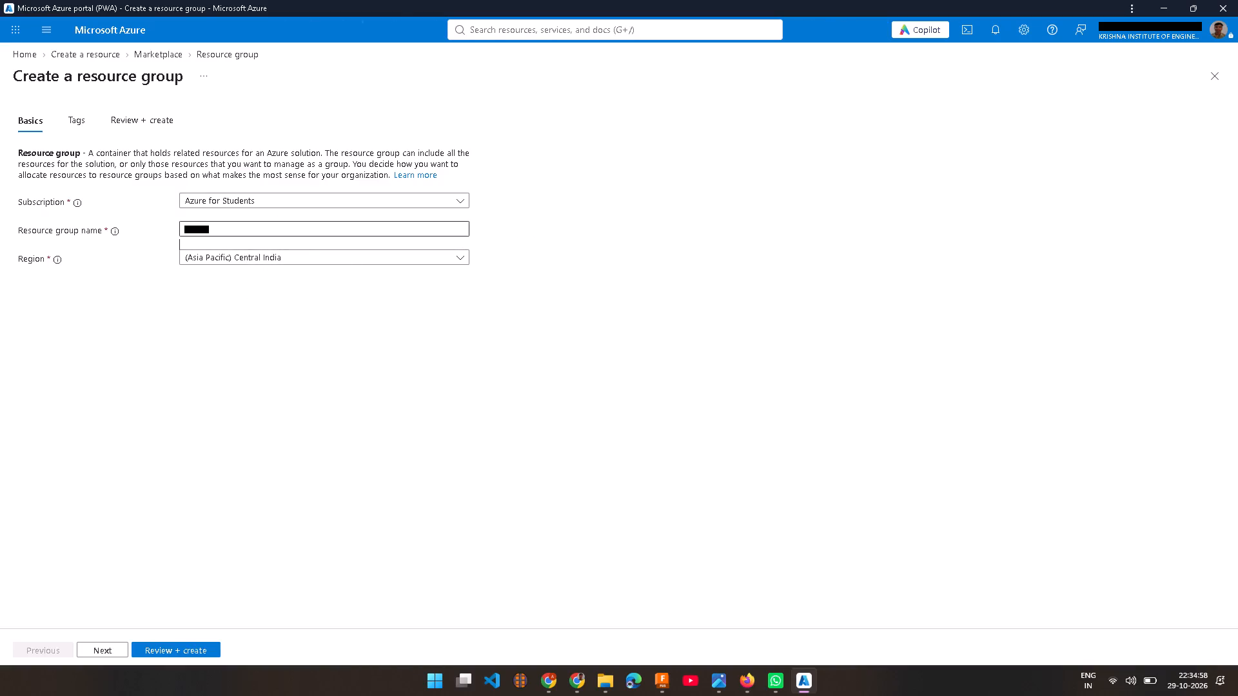
pyautogui.click(246, 232)
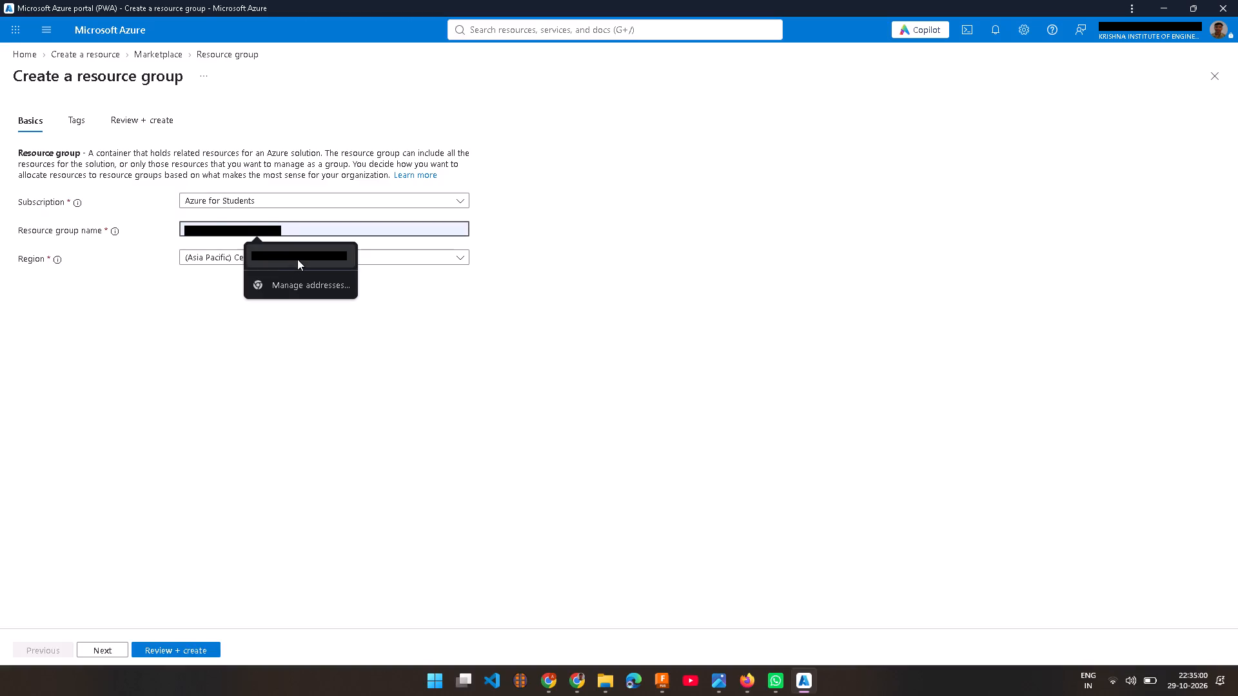
pyautogui.click(297, 259)
pyautogui.click(313, 283)
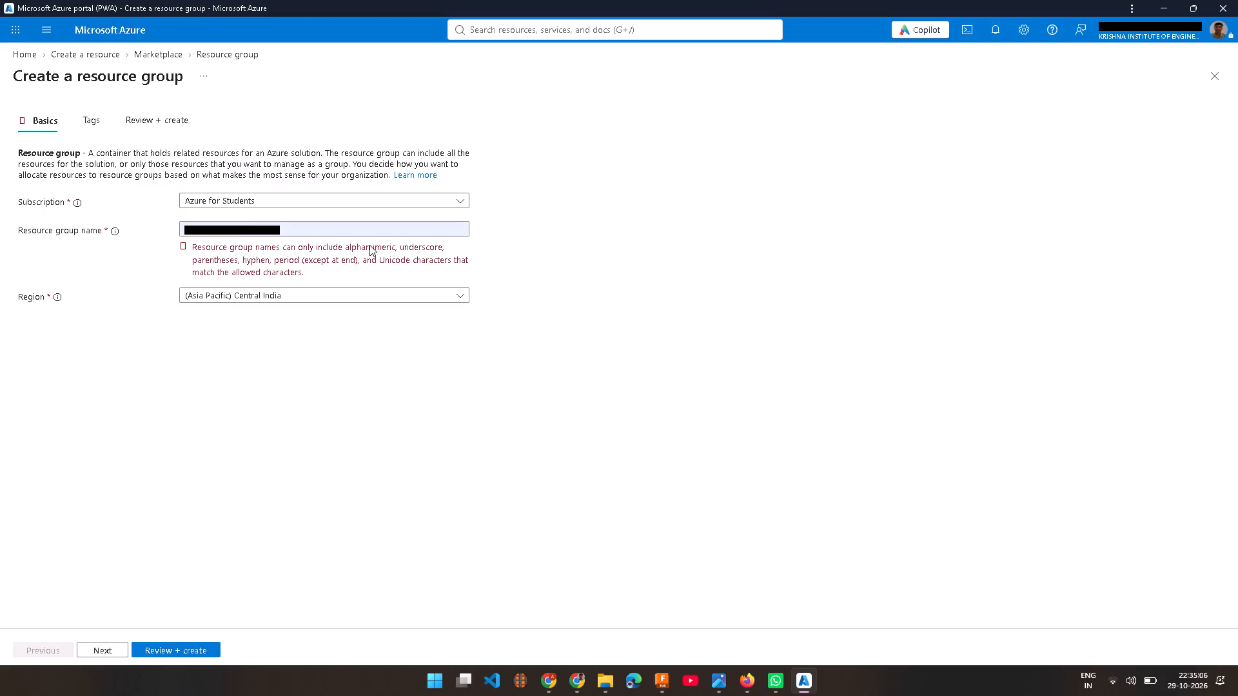
# Remove the trailing characters from the autofilled resource group name.
pyautogui.click(292, 229)
pyautogui.press('BackSpace')
pyautogui.press('BackSpace')
pyautogui.press('BackSpace')
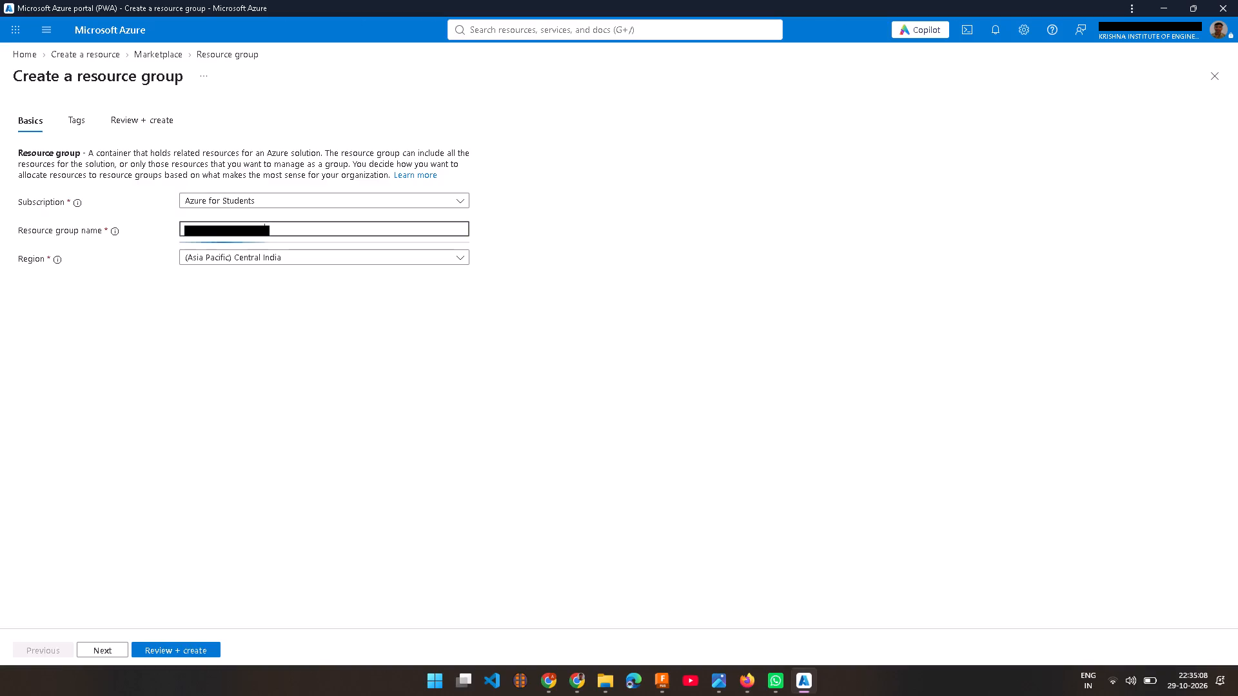
pyautogui.press('BackSpace')
pyautogui.press('BackSpace')
pyautogui.press('BackSpace')
pyautogui.press('BackSpace')
pyautogui.press('BackSpace')
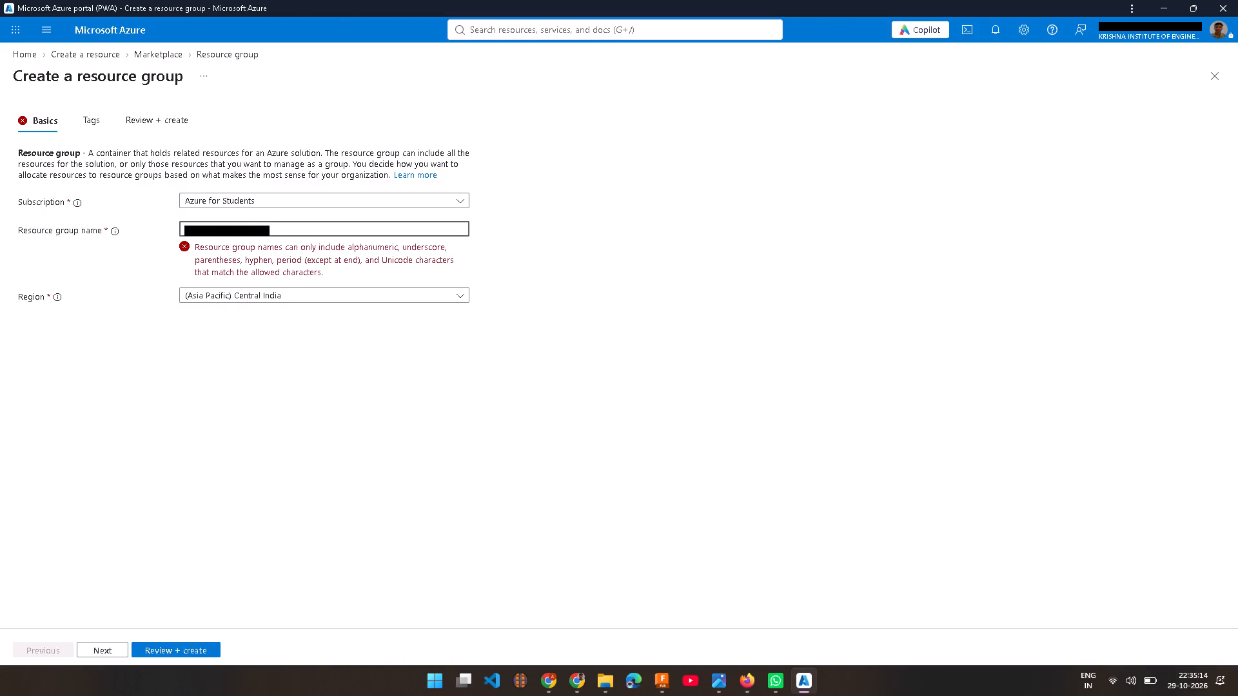
pyautogui.press('BackSpace')
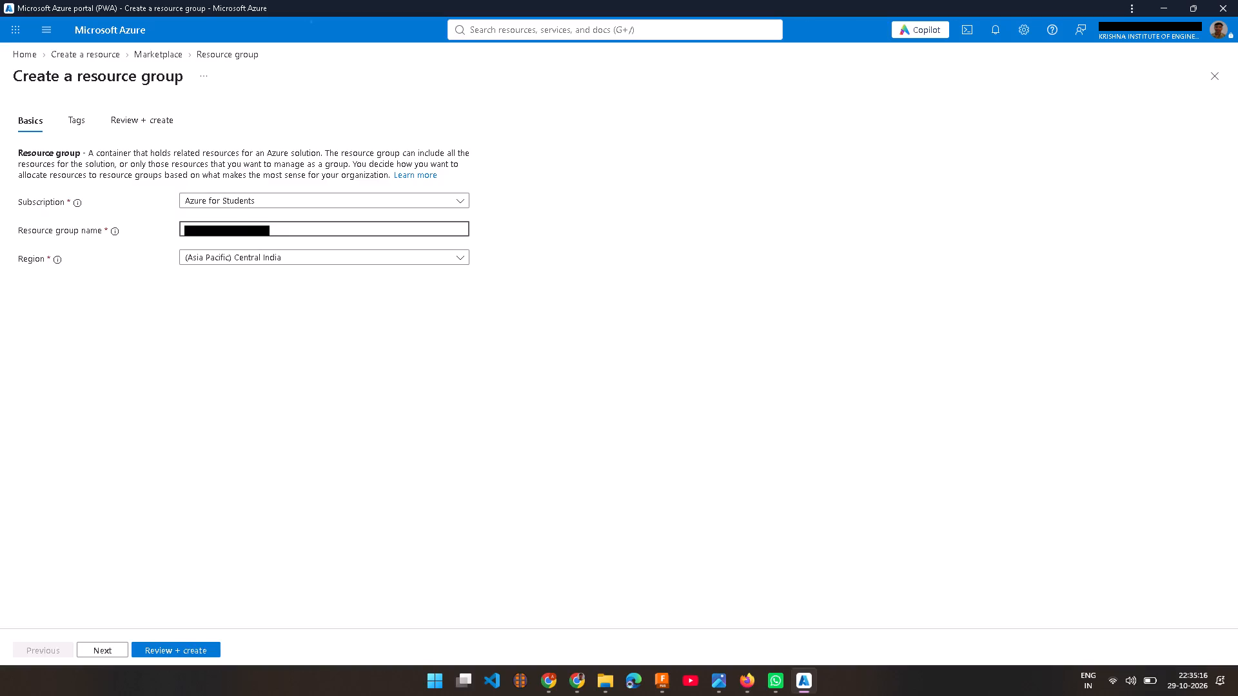
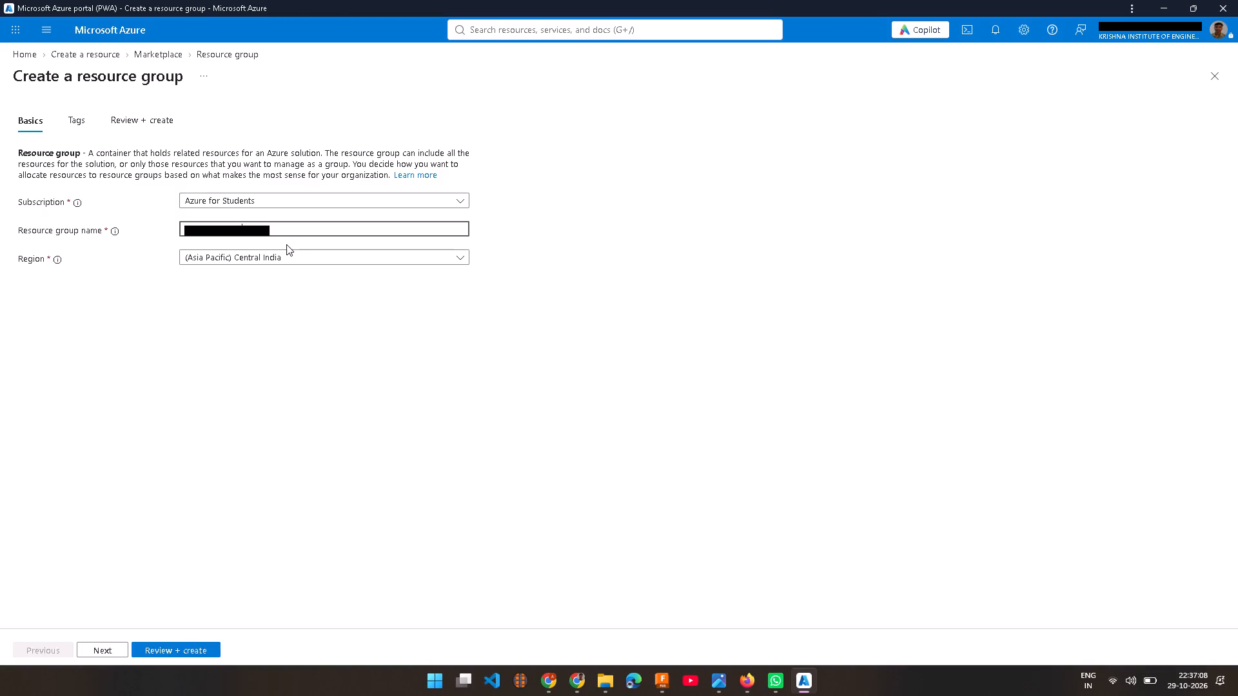
# Check the review summary of the new resource group and return to its Basics settings.
pyautogui.click(200, 644)
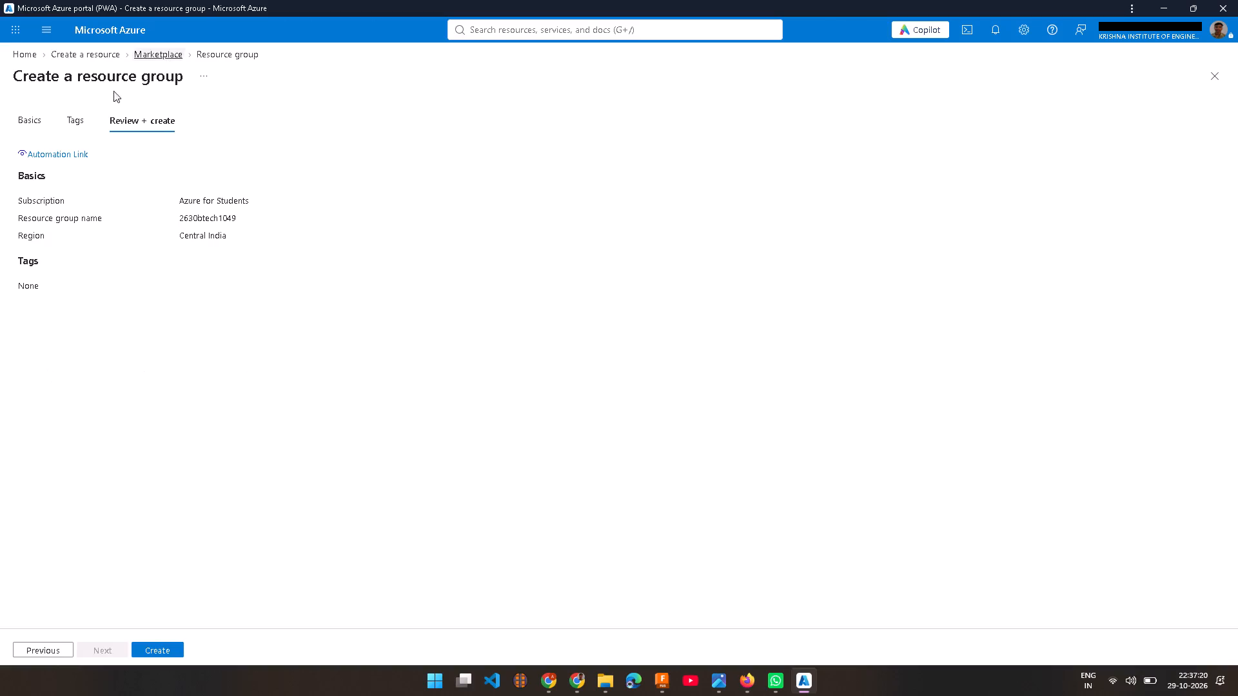
pyautogui.click(41, 645)
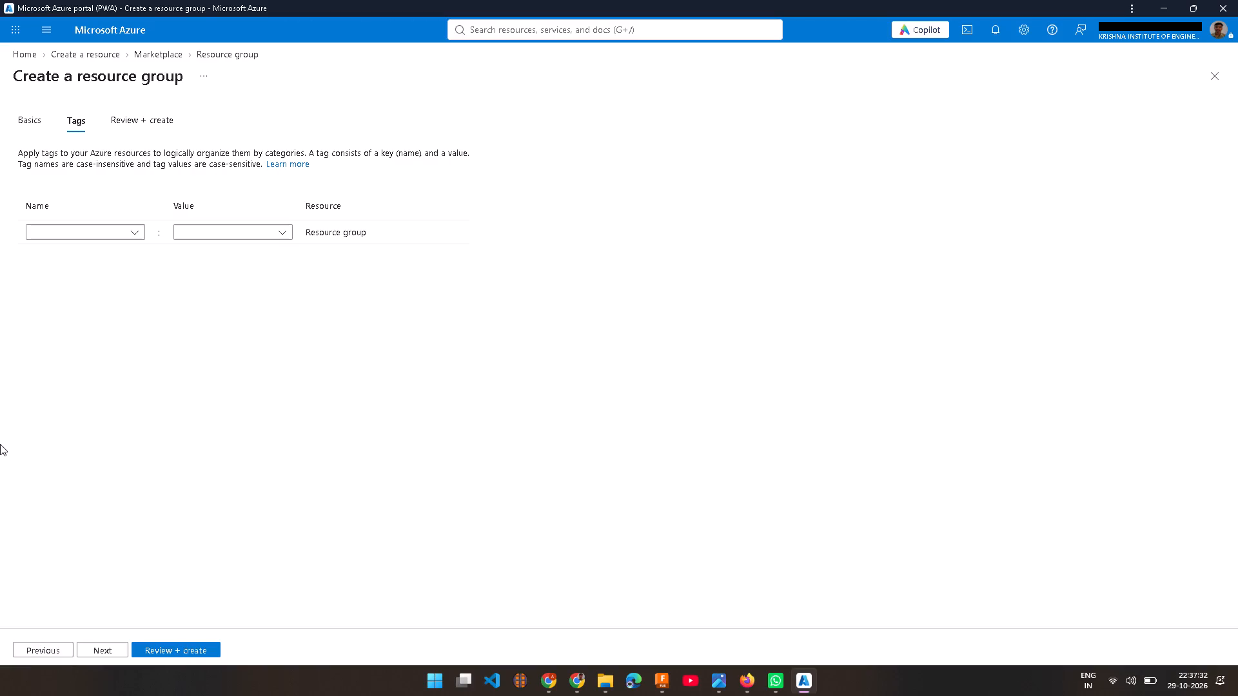
pyautogui.click(17, 117)
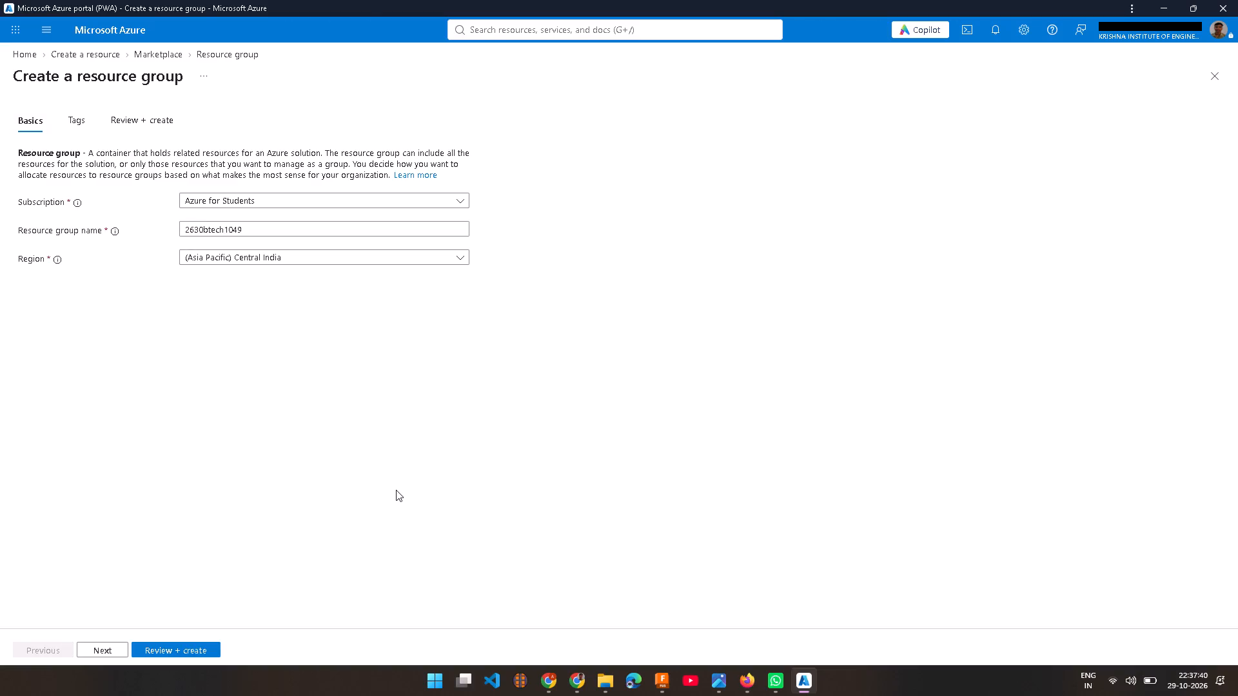
# Capture a screenshot of the resource group's Basics settings, covering the full screen width and leaving out the taskbar.
pyautogui.press('Print')
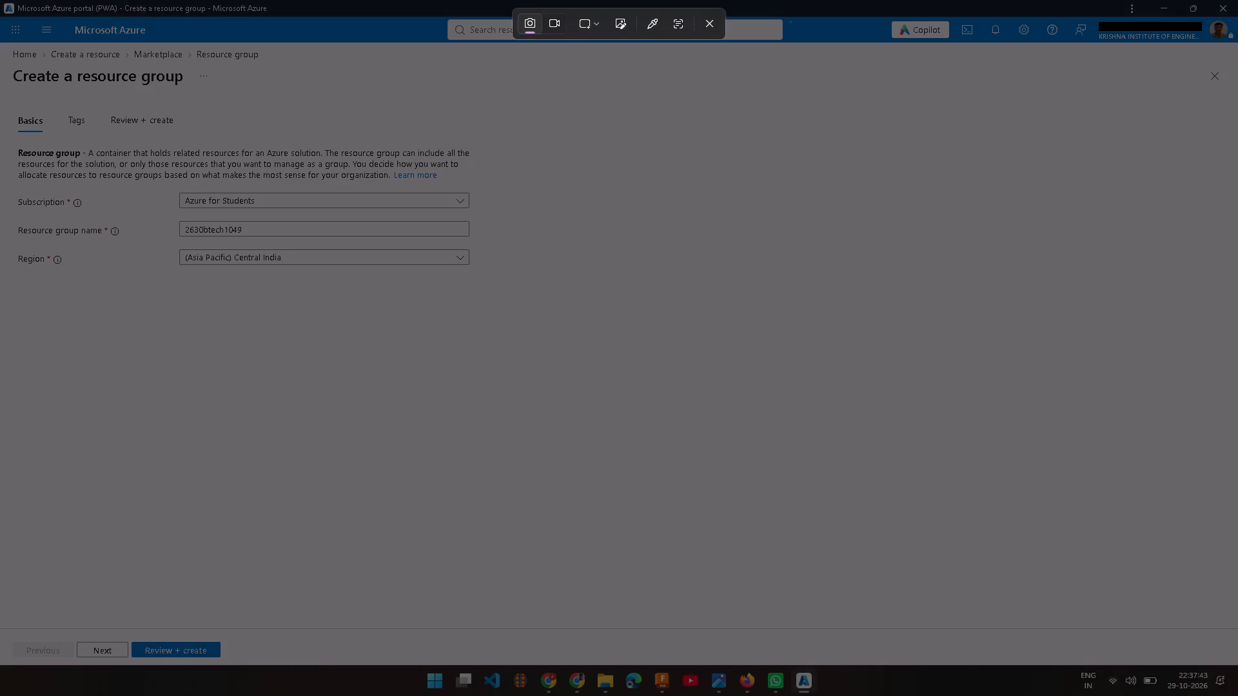
pyautogui.moveTo(0, 0); pyautogui.dragTo(1237, 695)
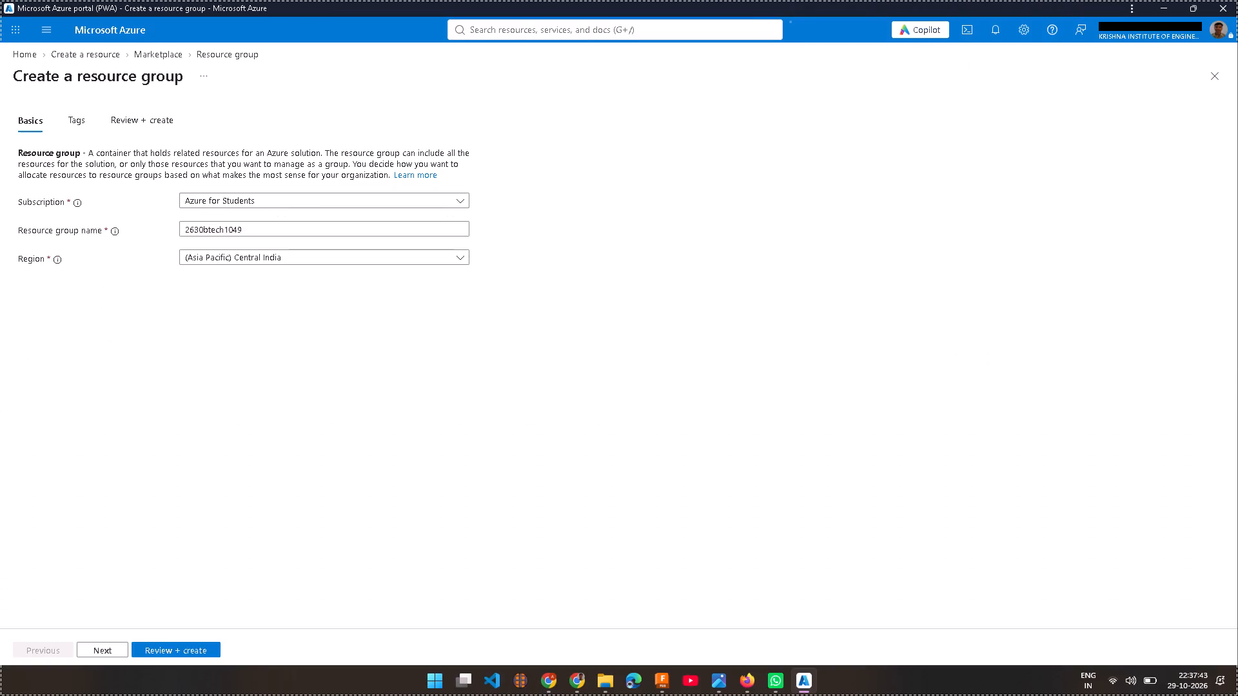
pyautogui.moveTo(1237, 695); pyautogui.dragTo(1237, 663)
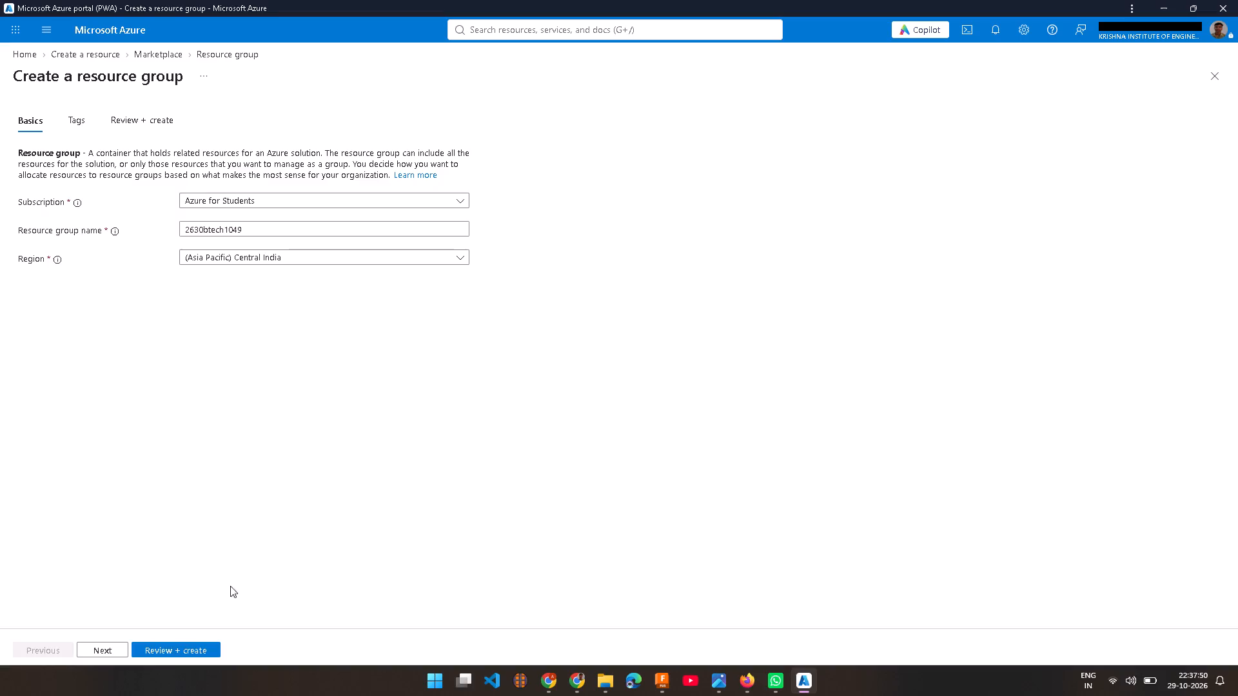
# Review and create the resource group in Central India under the Azure for Students subscription.
pyautogui.click(172, 646)
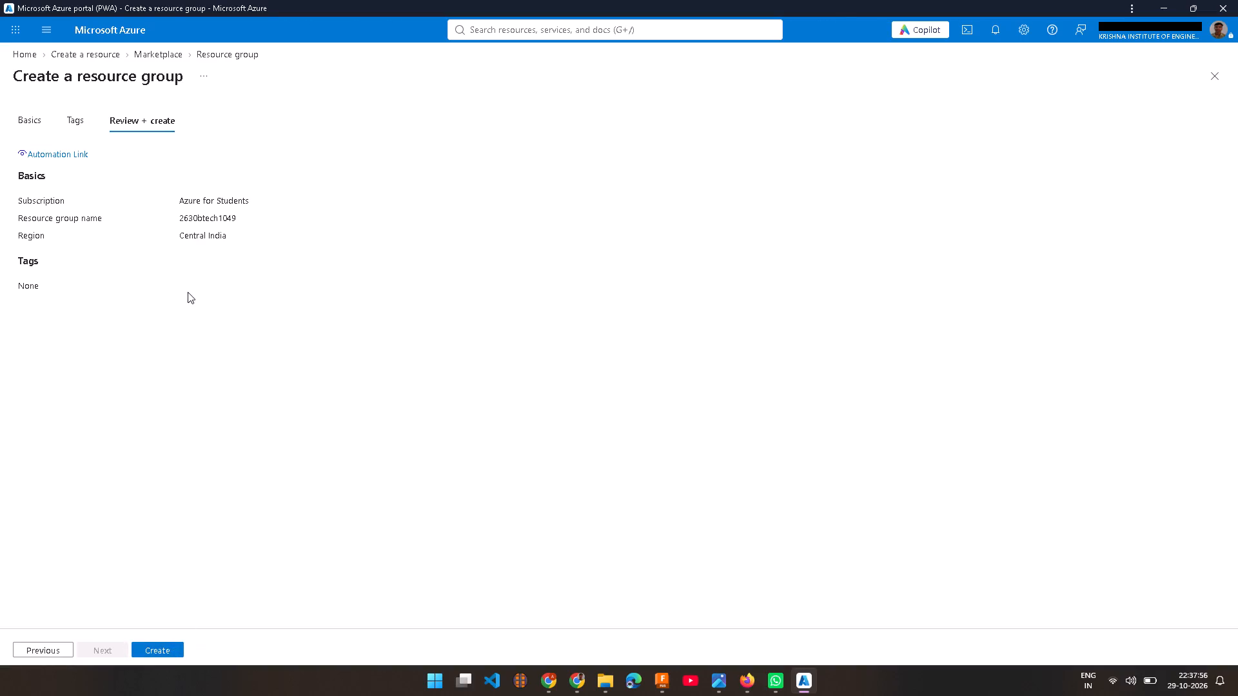
pyautogui.click(151, 652)
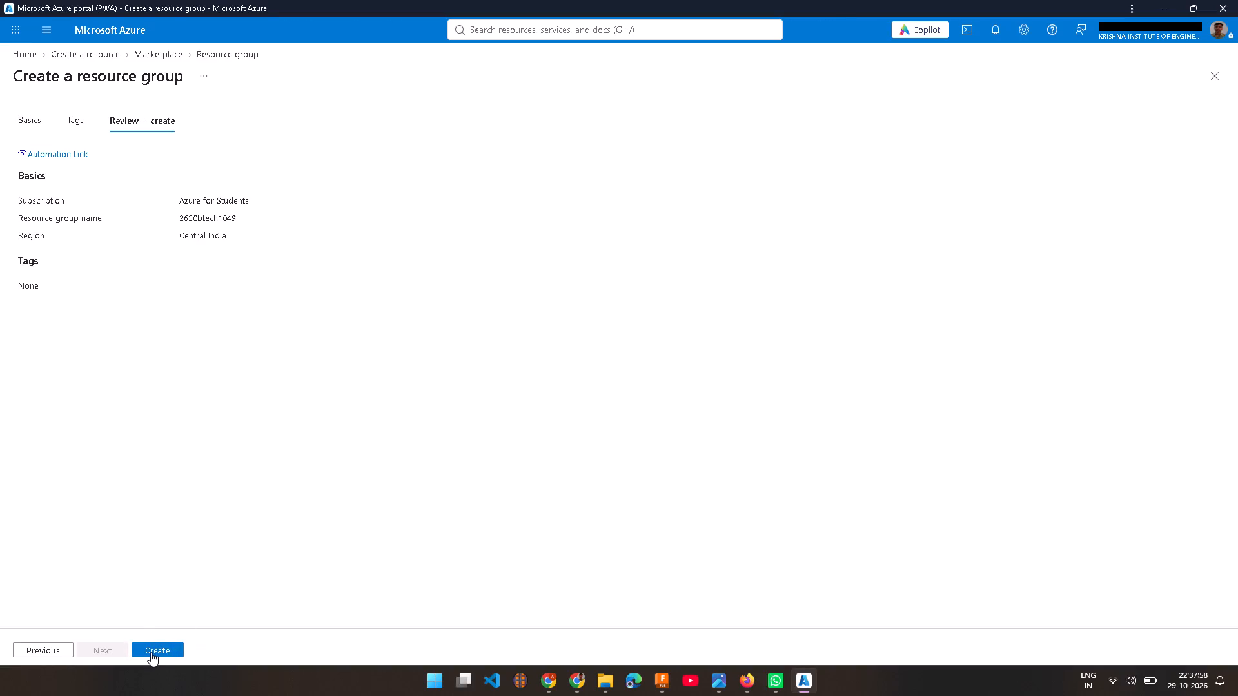
pyautogui.click(161, 649)
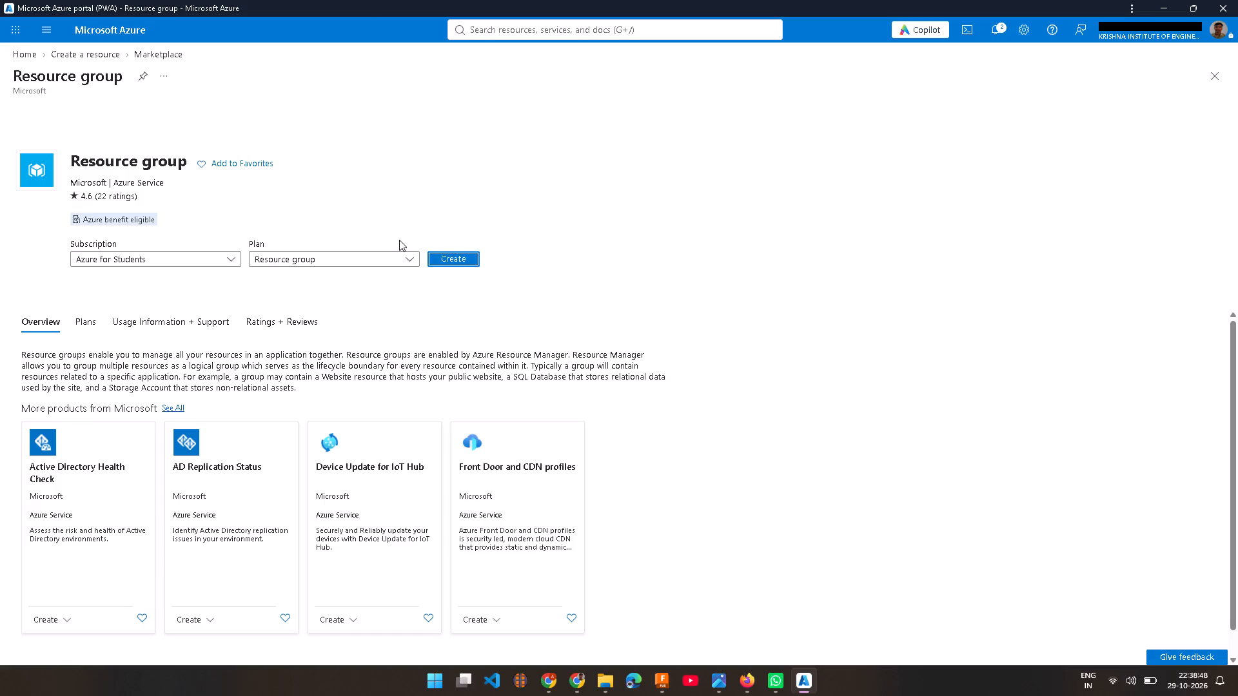
# Search the portal's resources and services for "virtual".
pyautogui.click(582, 28)
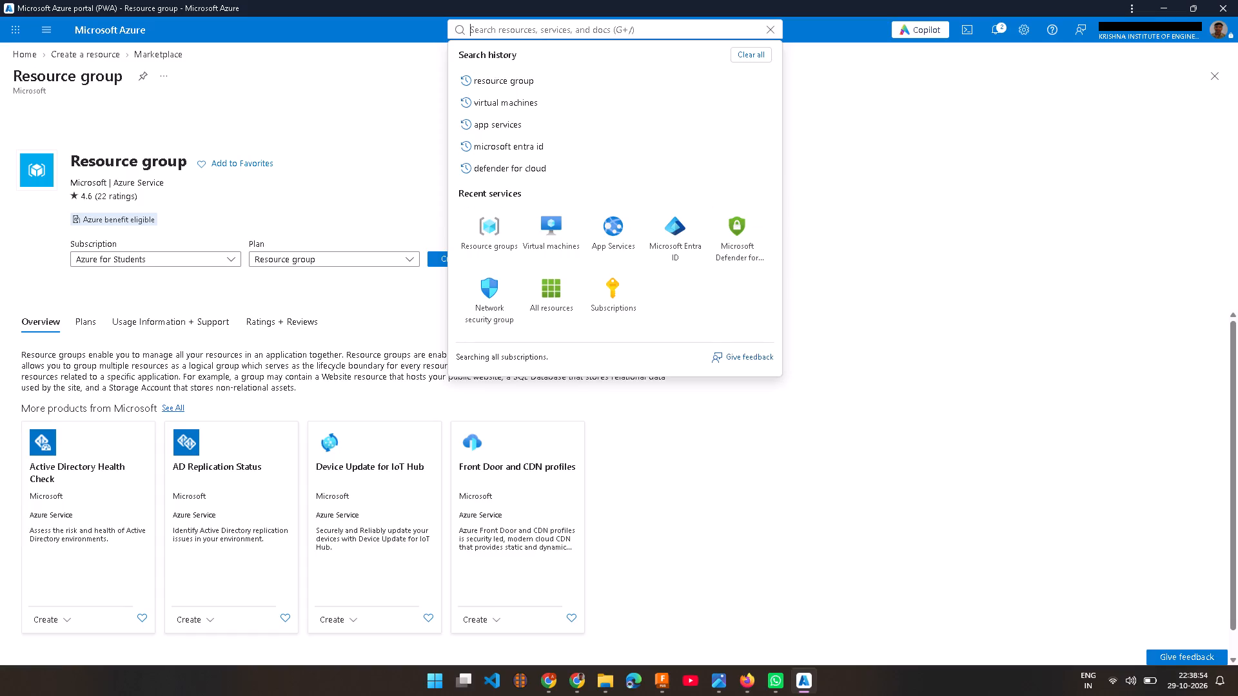
pyautogui.write('virtua')
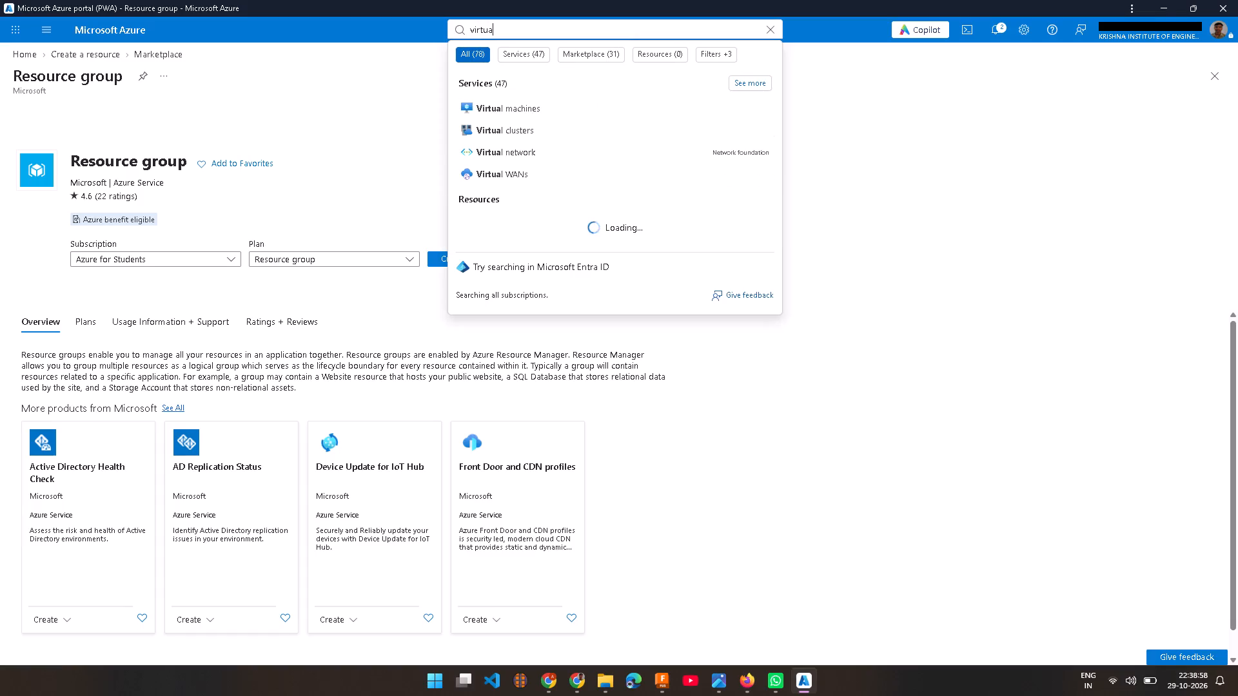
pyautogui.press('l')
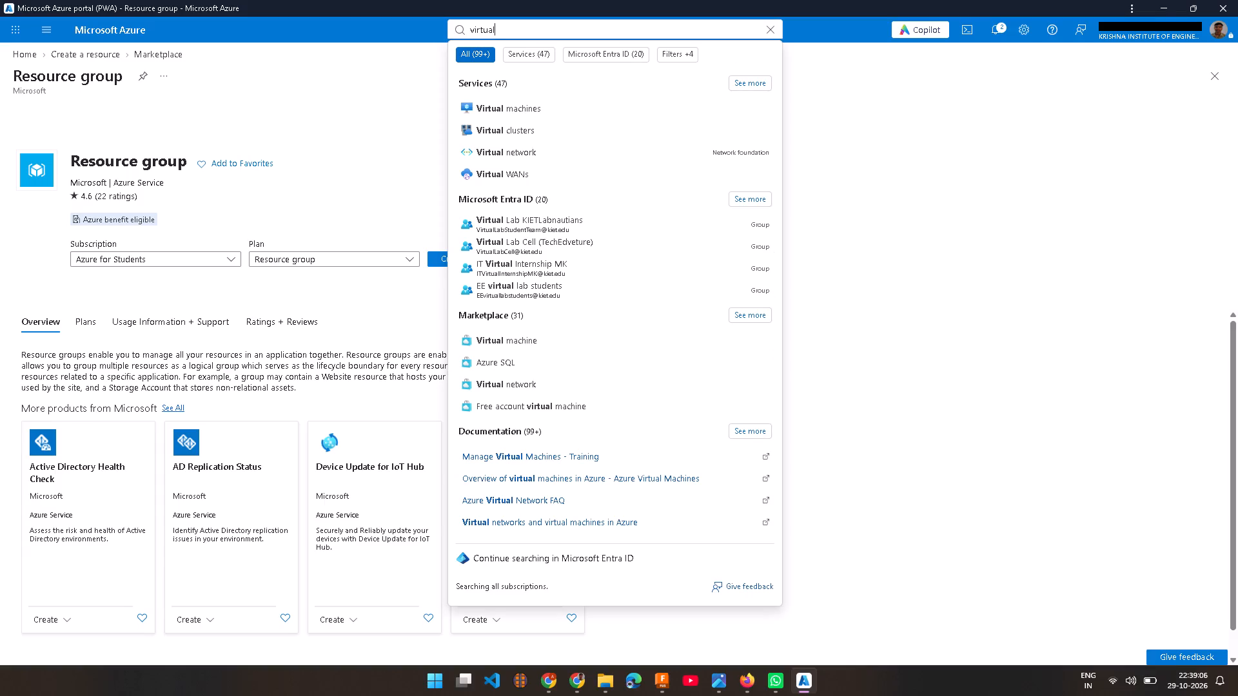
# Open the Virtual network service from the search results and start creating a new virtual network.
pyautogui.click(513, 153)
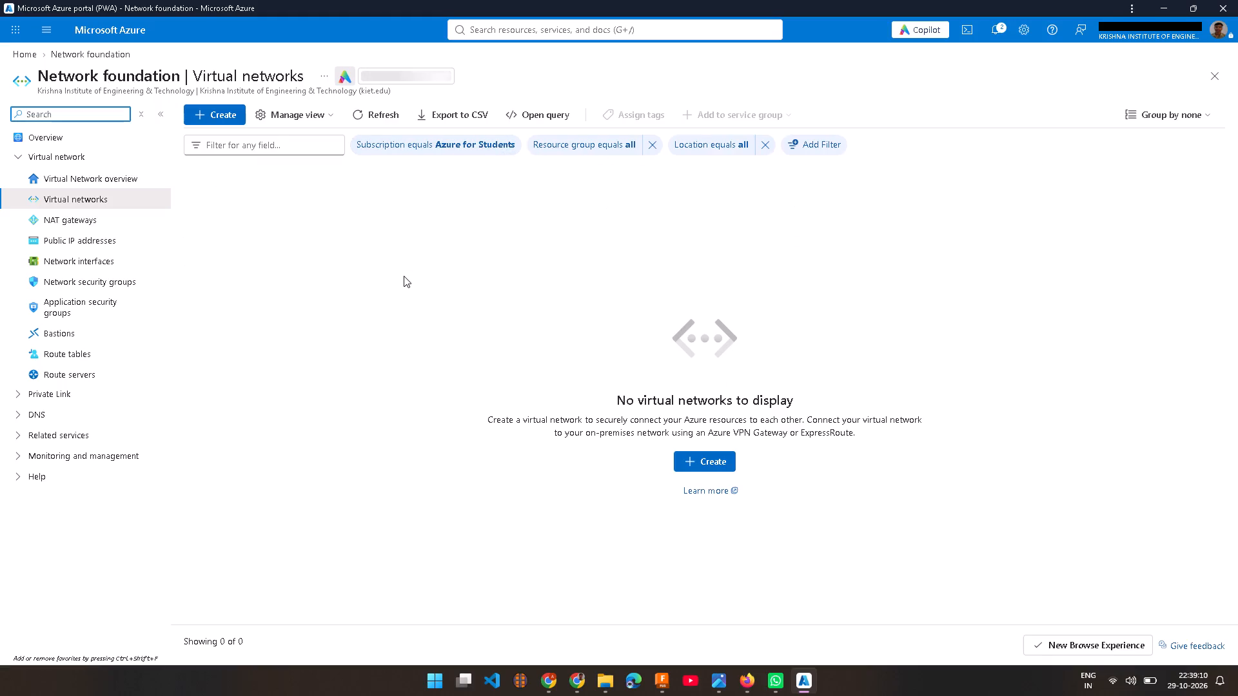
pyautogui.click(707, 463)
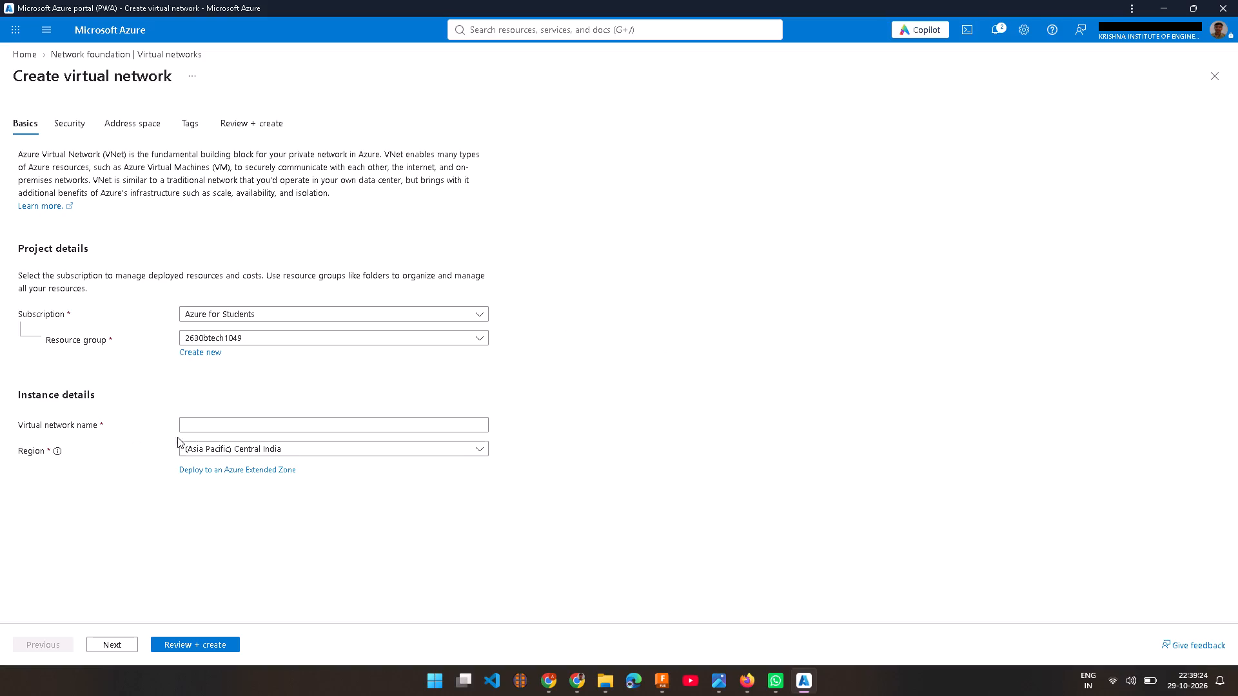
# Name the new virtual network with the prefix "vnet-" followed by the name of the selected resource group.
pyautogui.click(211, 429)
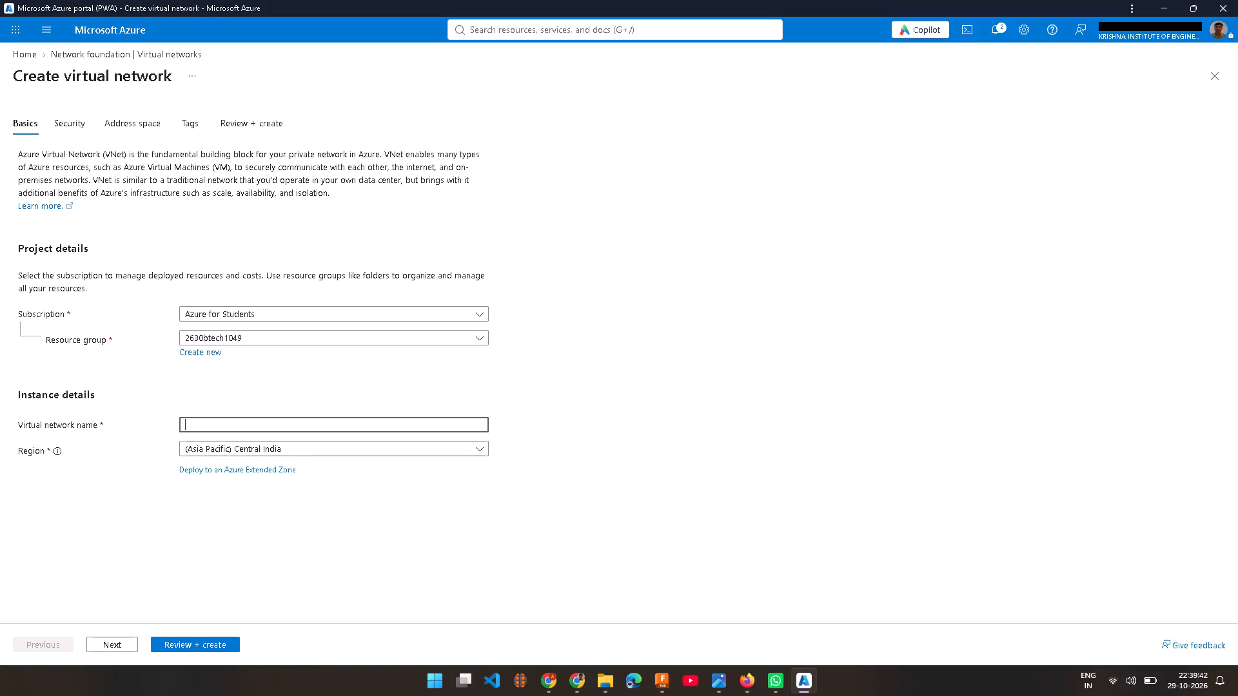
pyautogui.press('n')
pyautogui.press('BackSpace')
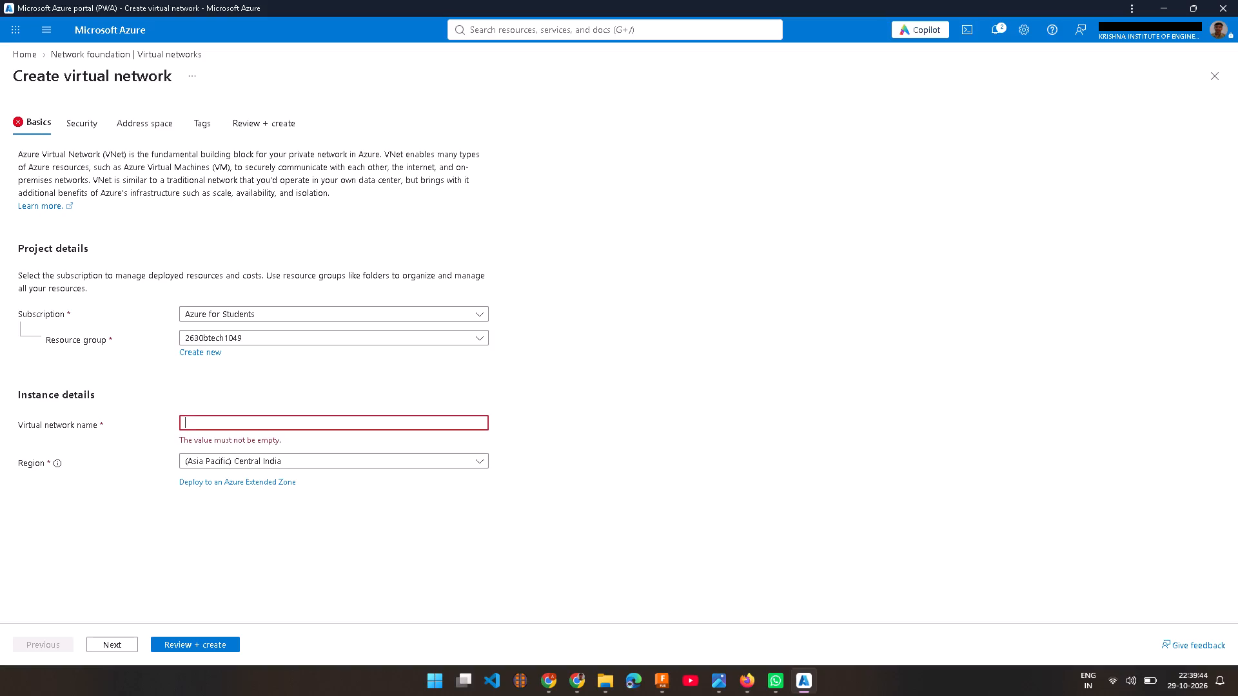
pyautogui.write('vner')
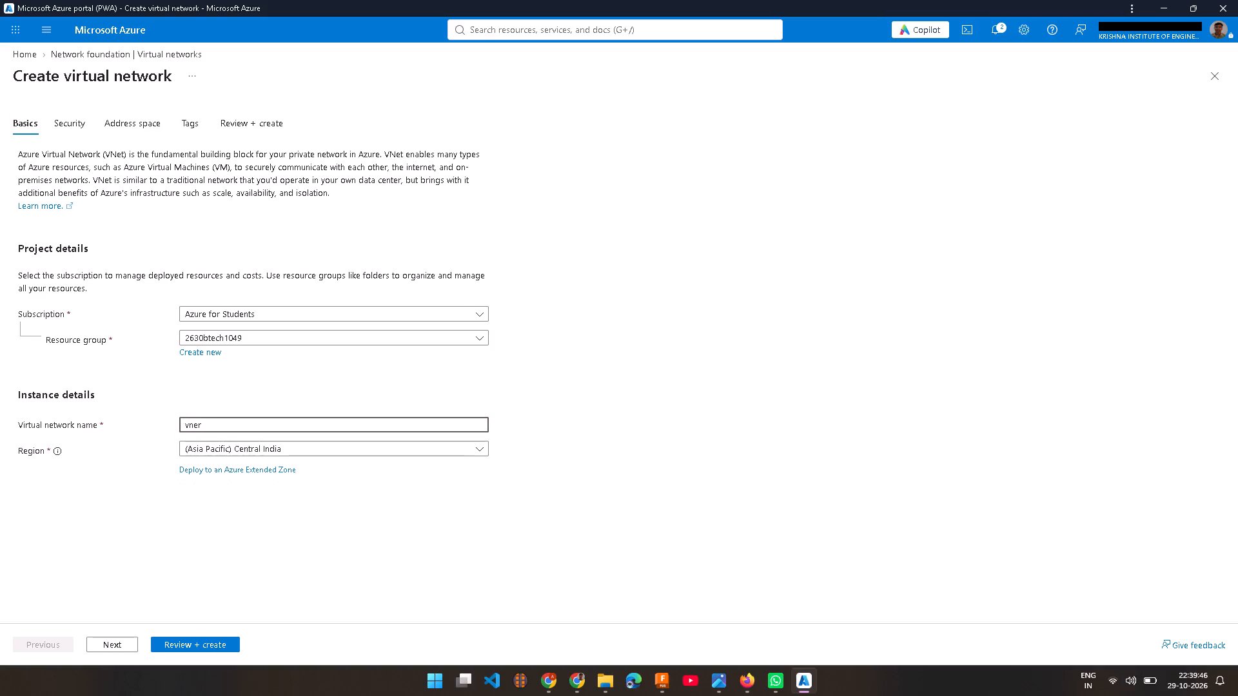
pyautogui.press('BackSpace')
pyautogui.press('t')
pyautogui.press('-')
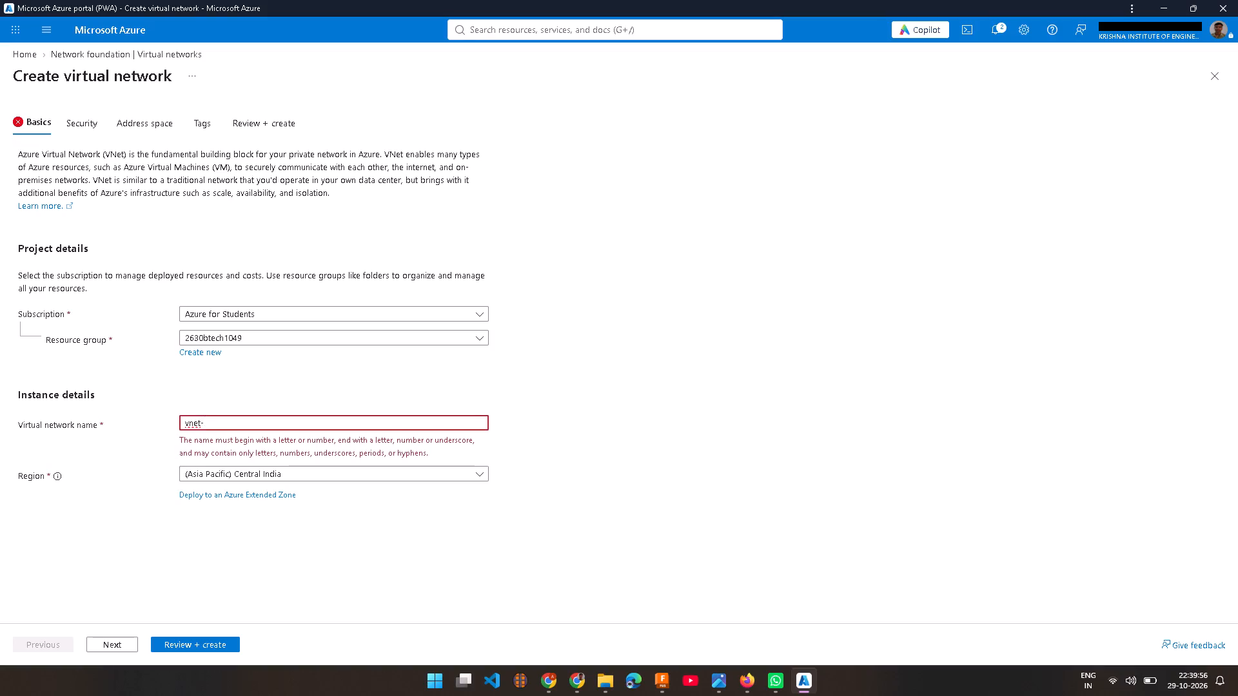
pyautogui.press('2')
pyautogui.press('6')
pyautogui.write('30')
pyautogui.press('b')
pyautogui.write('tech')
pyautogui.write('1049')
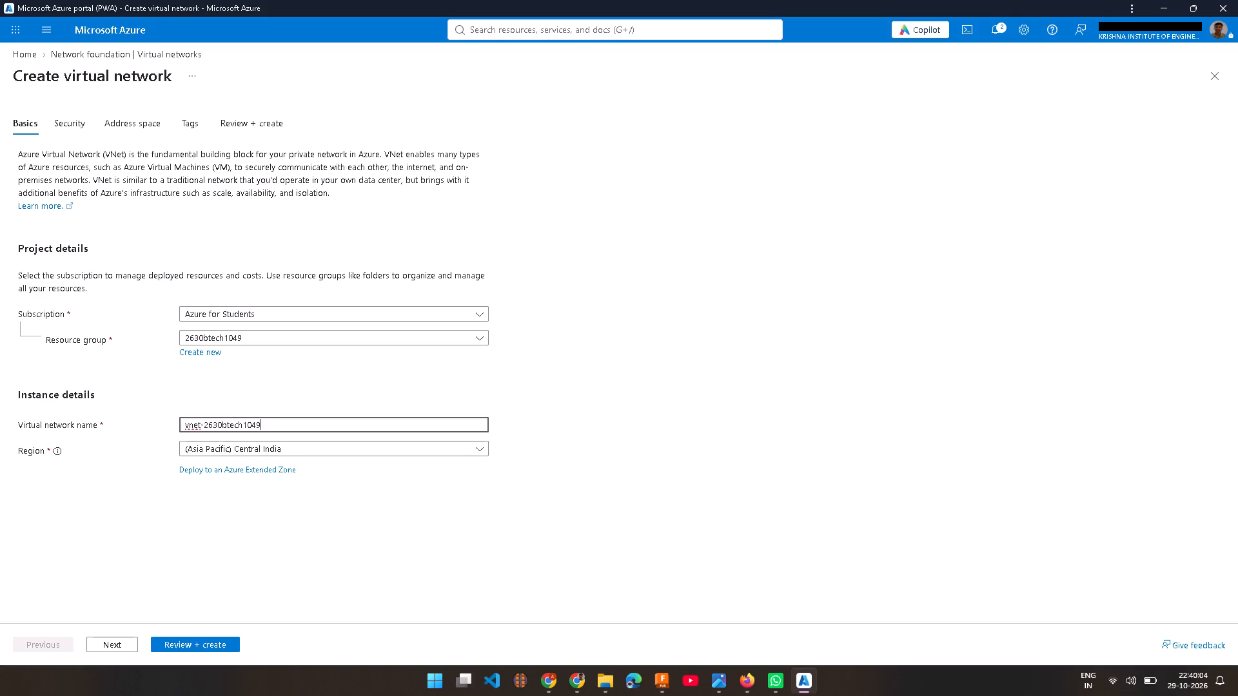
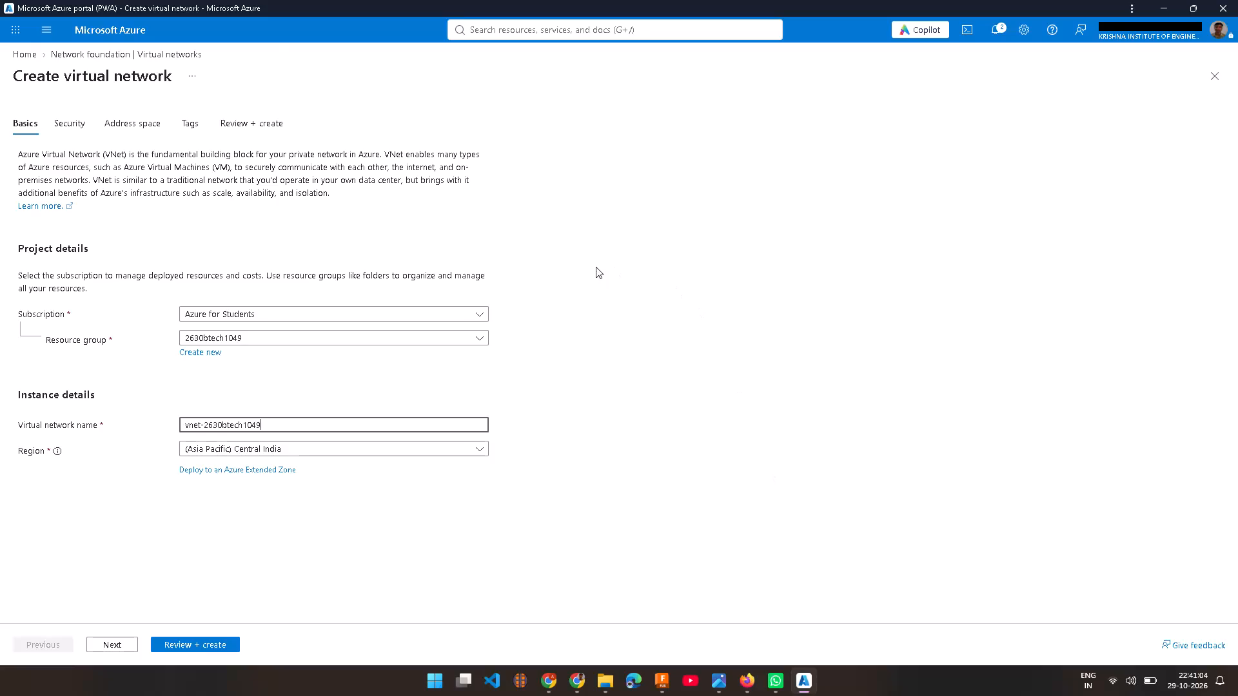
# Open the new virtual network's tag settings and start entering the first tag's name.
pyautogui.click(192, 126)
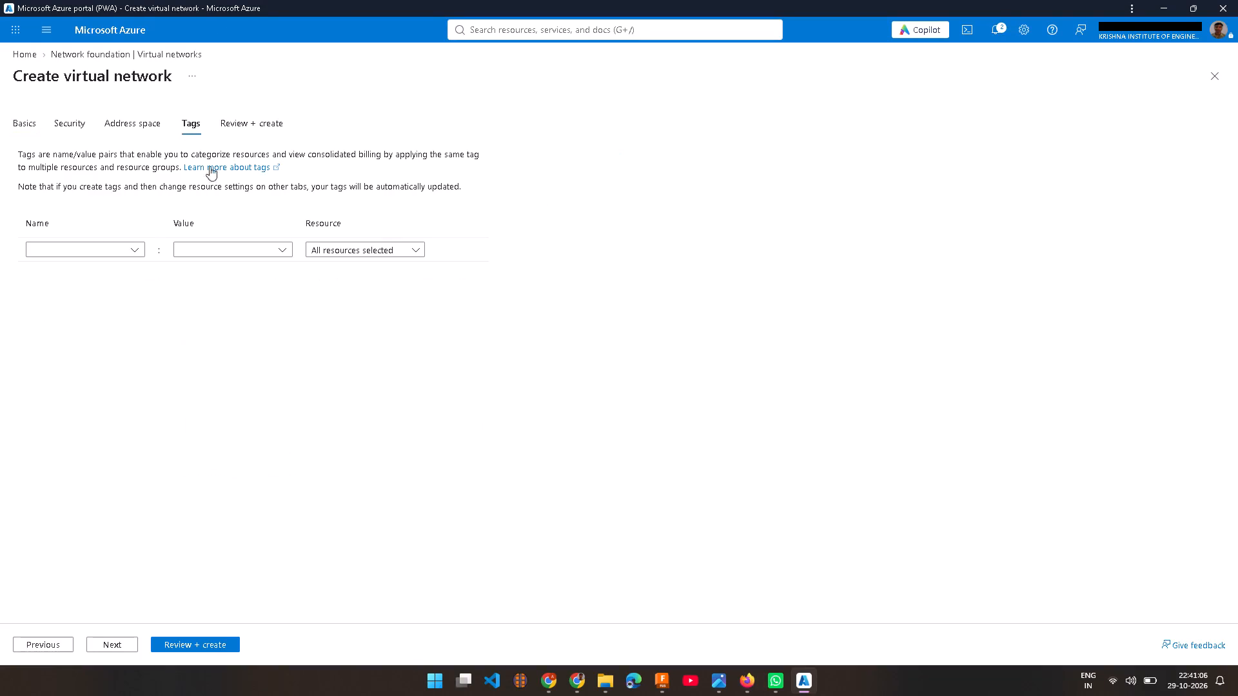
pyautogui.click(103, 255)
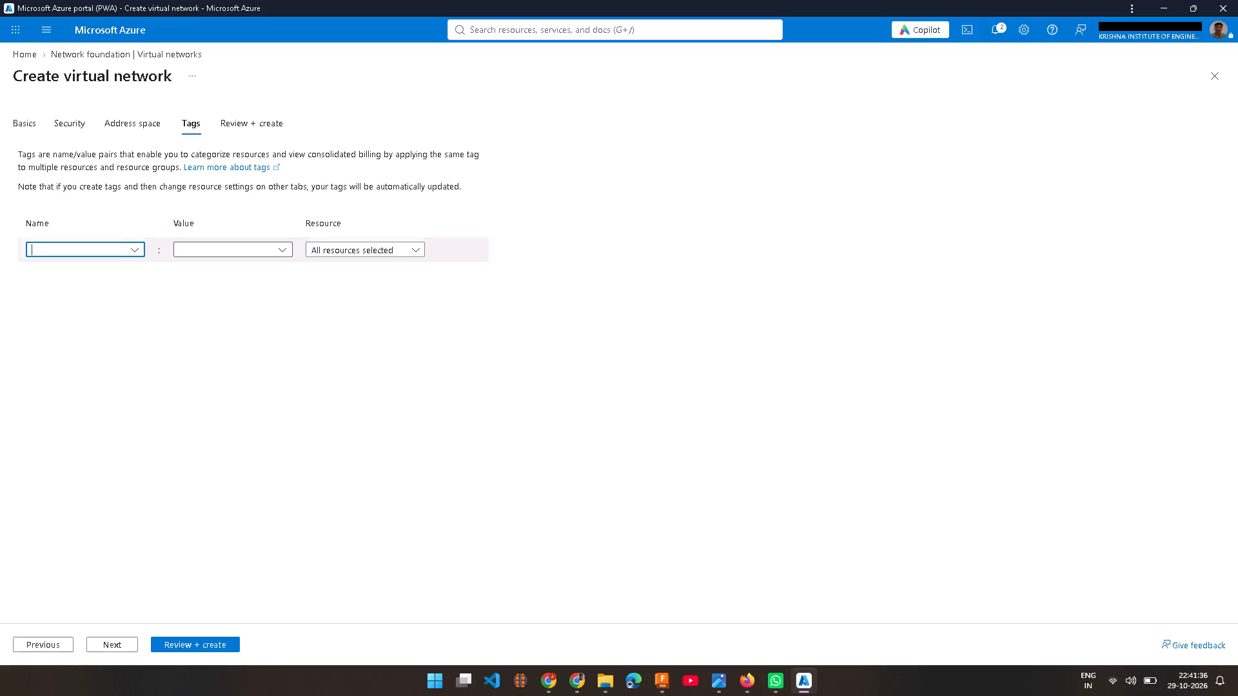
# Check the resource types available for tagging in the new virtual network and return to its Address space settings.
pyautogui.click(353, 244)
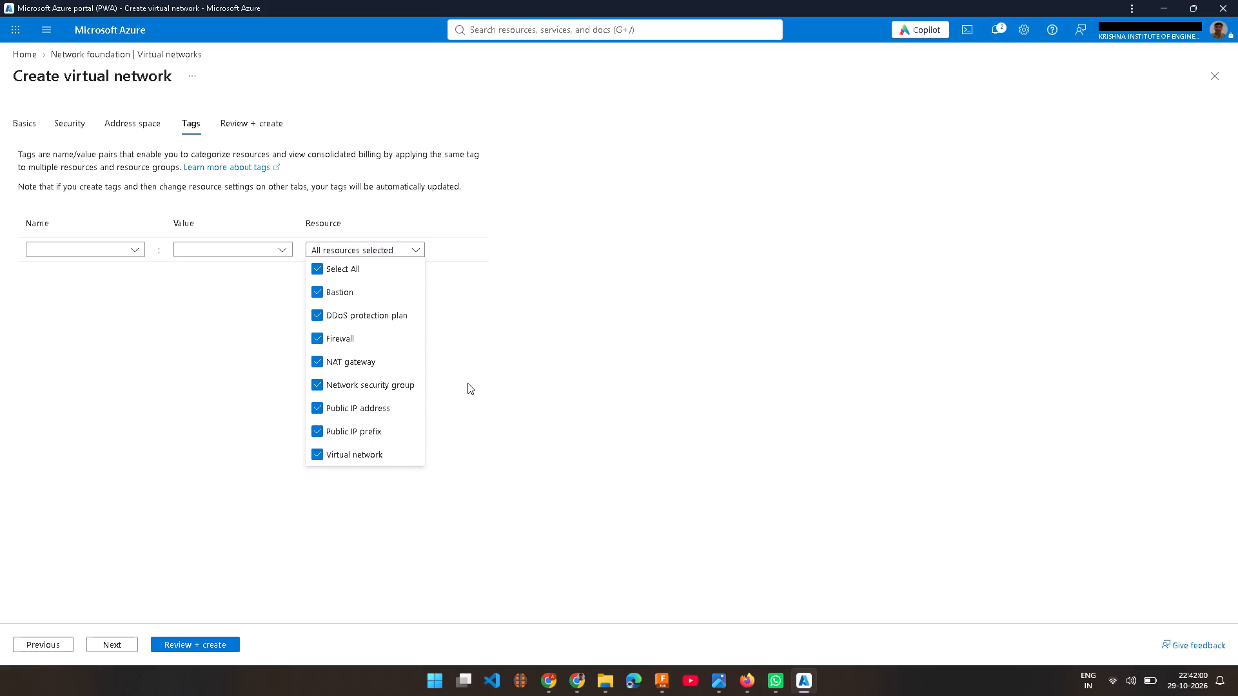
pyautogui.click(131, 124)
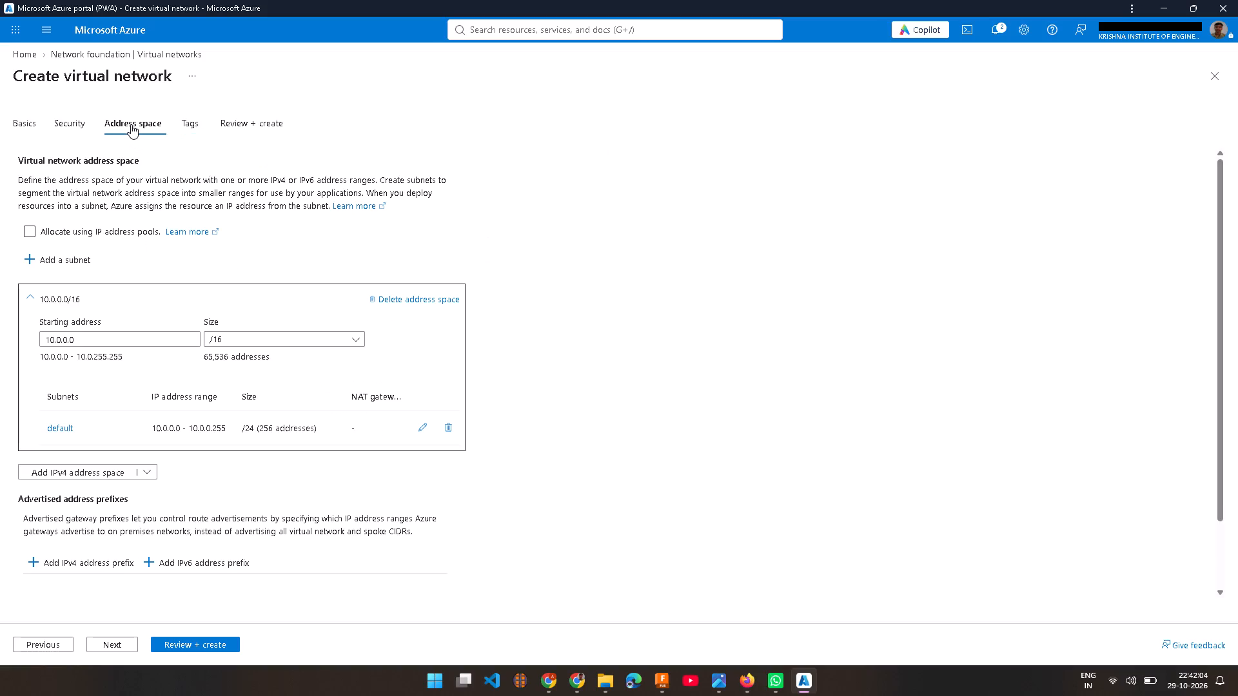
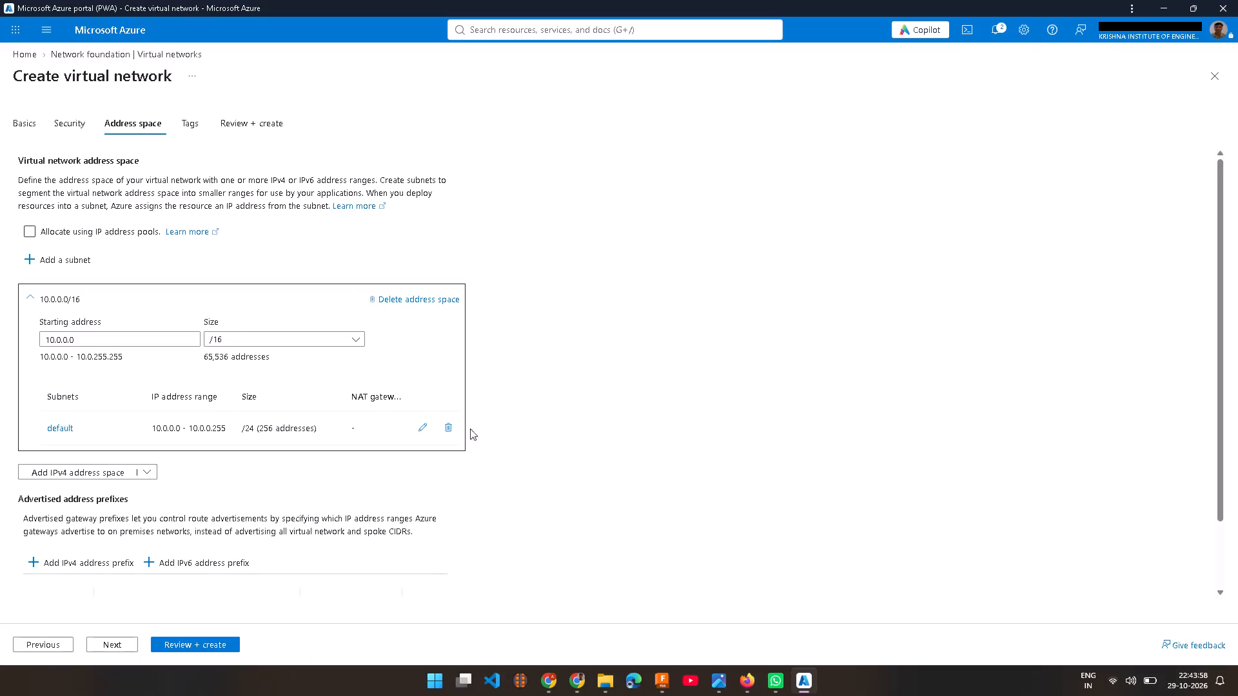
# Open the default subnet of the 10.0.0.0/16 address space for editing and rename it snet-web.
pyautogui.click(421, 425)
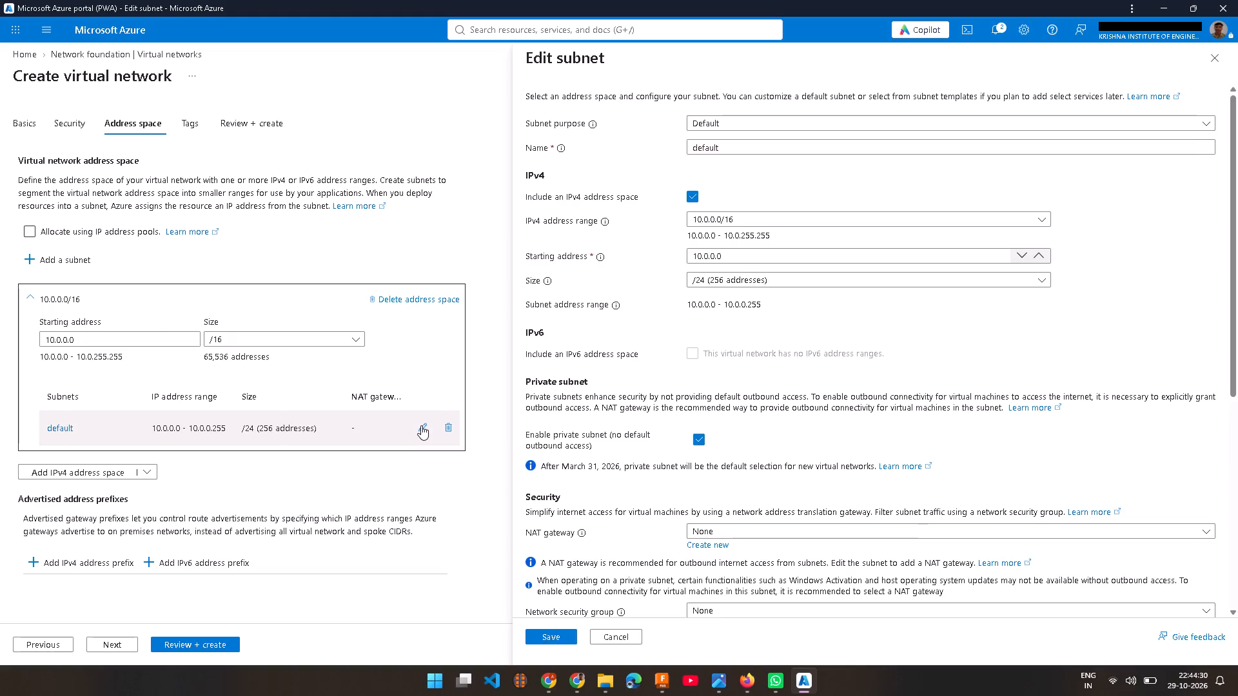
pyautogui.doubleClick(772, 146)
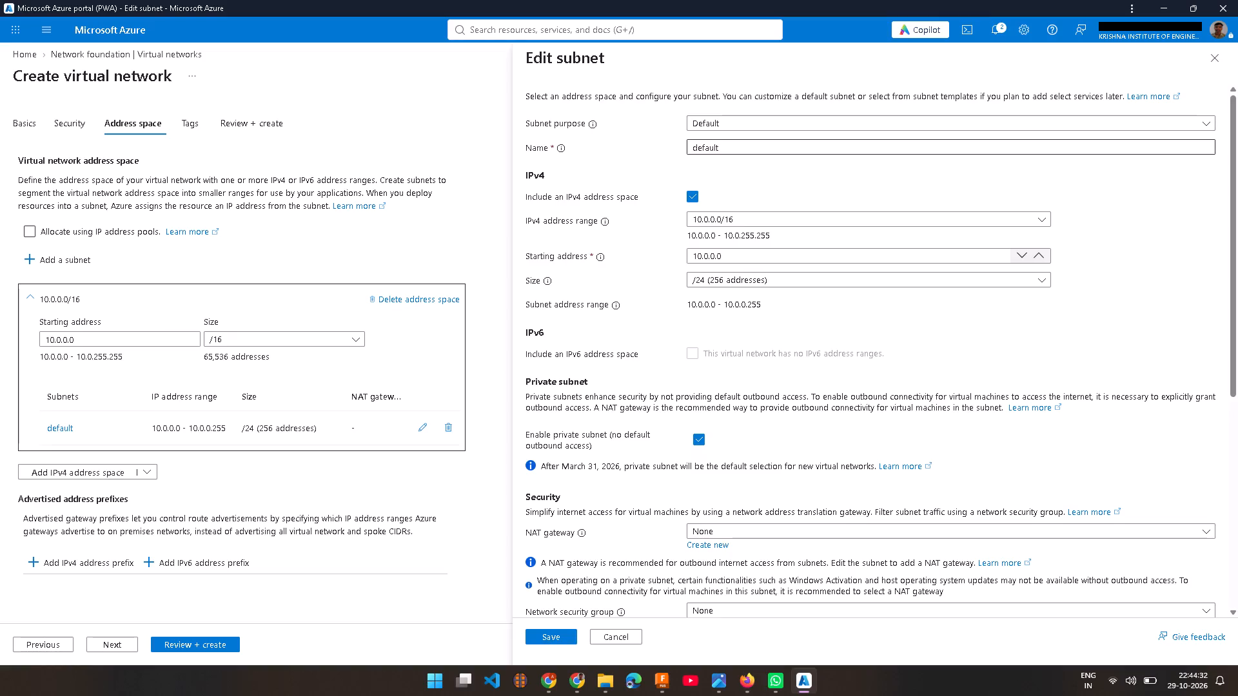
pyautogui.press('BackSpace')
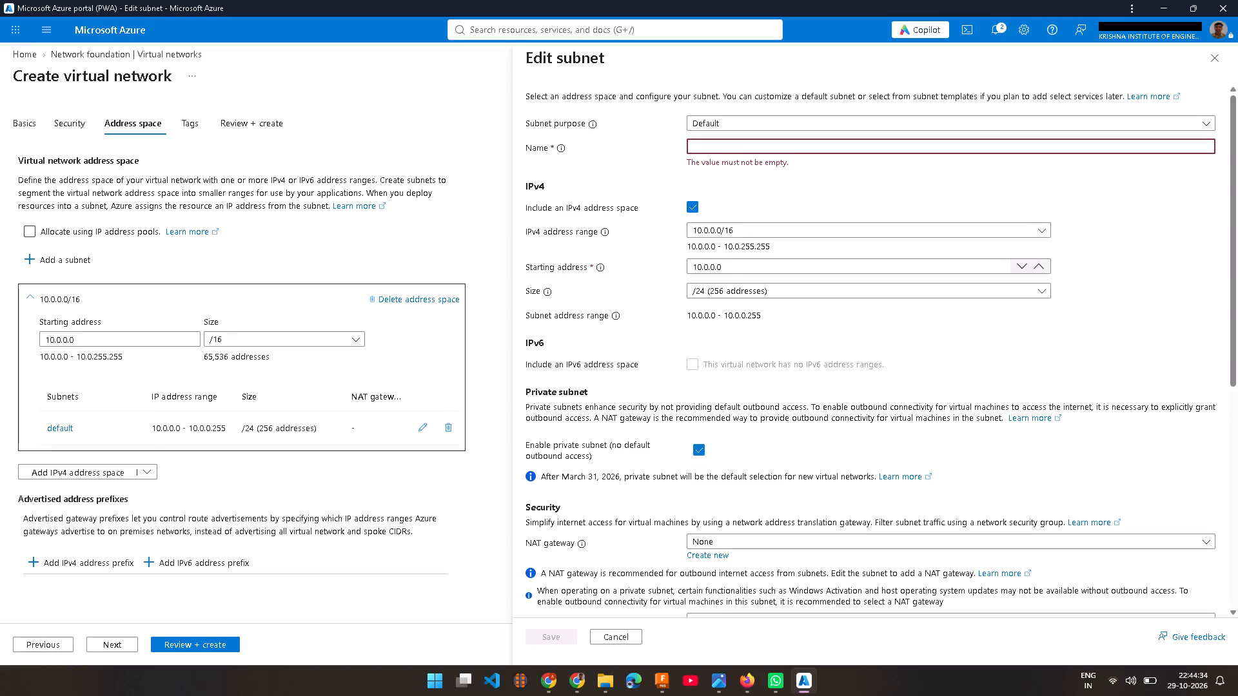
pyautogui.write('snet')
pyautogui.write('-web')
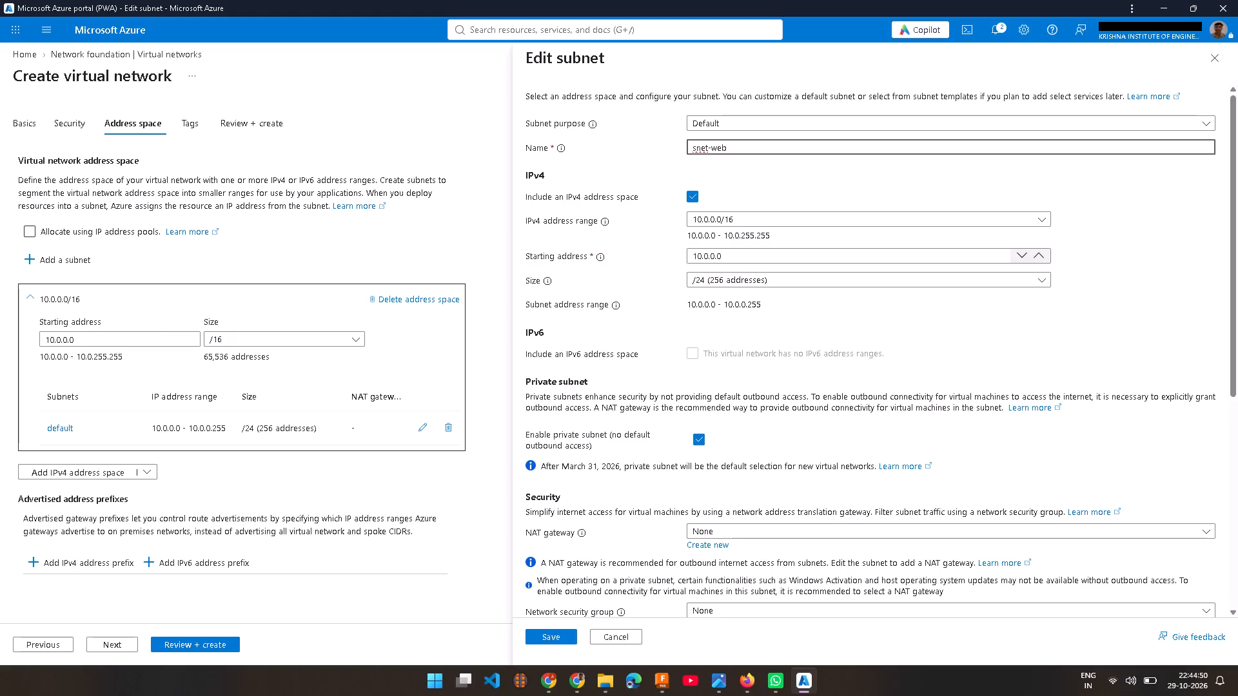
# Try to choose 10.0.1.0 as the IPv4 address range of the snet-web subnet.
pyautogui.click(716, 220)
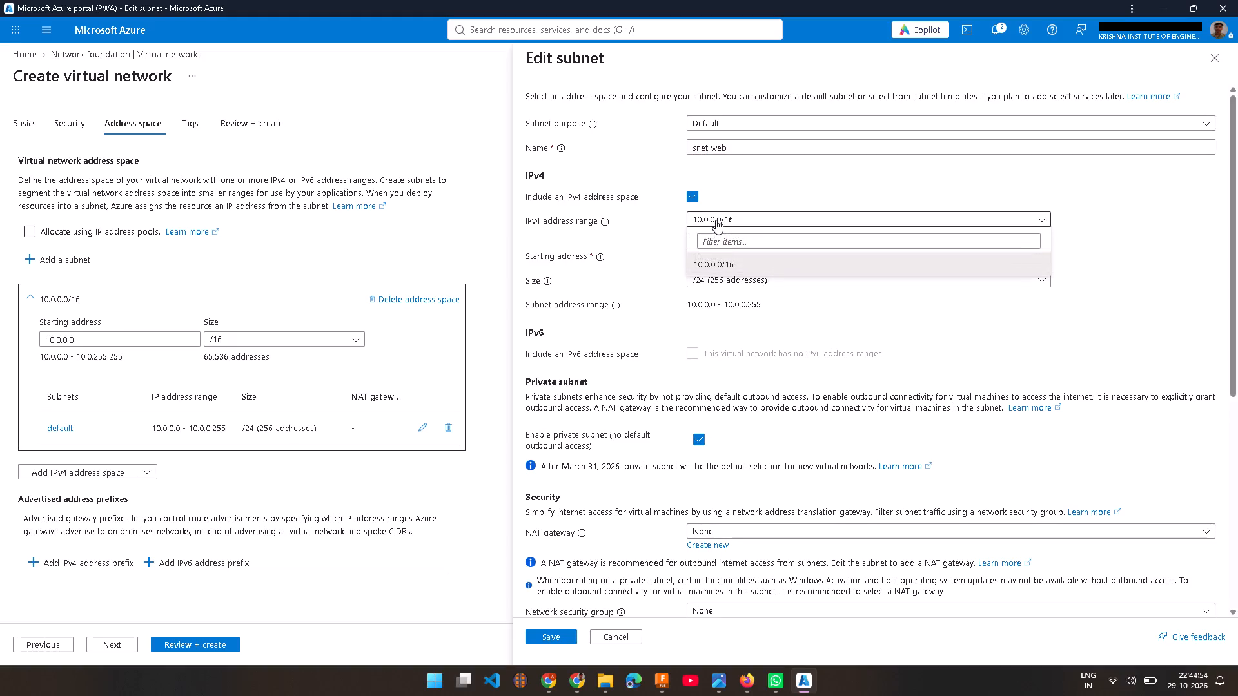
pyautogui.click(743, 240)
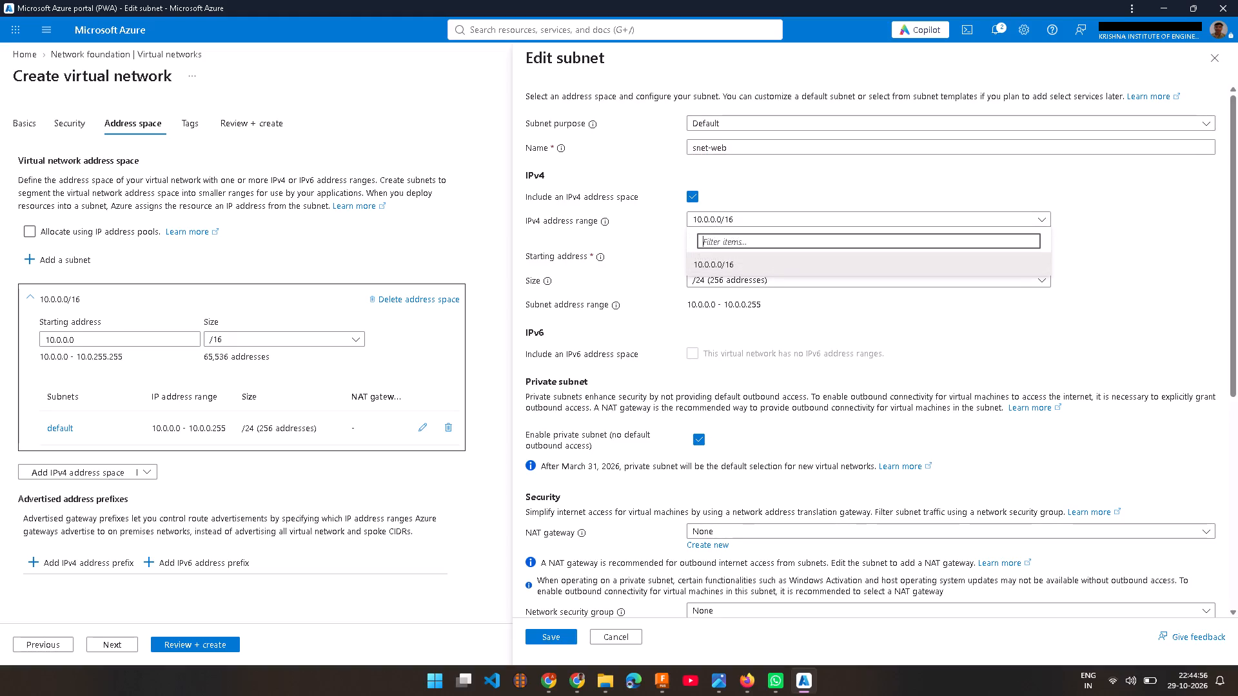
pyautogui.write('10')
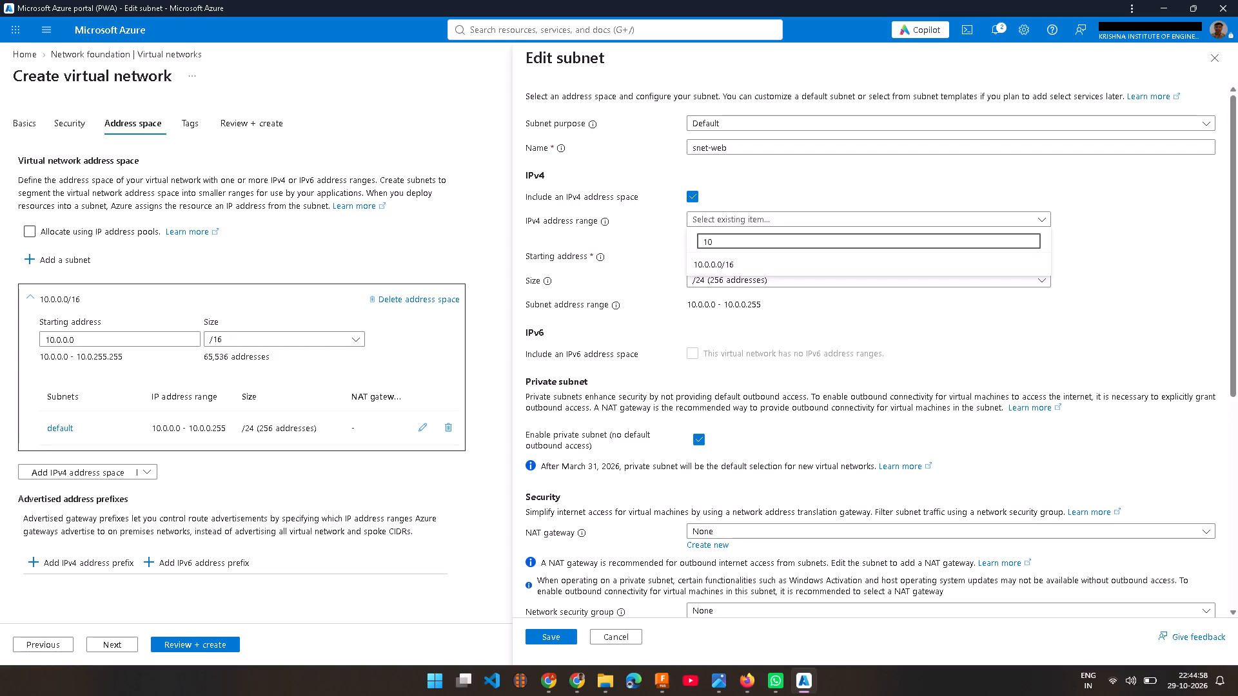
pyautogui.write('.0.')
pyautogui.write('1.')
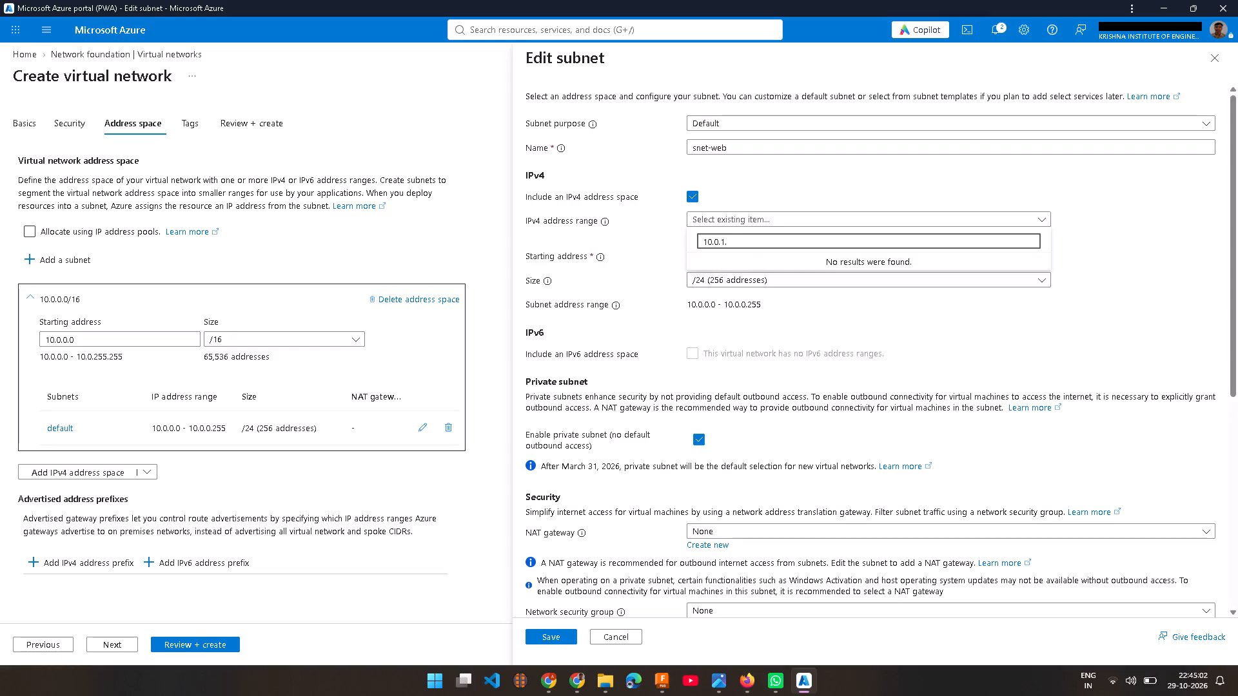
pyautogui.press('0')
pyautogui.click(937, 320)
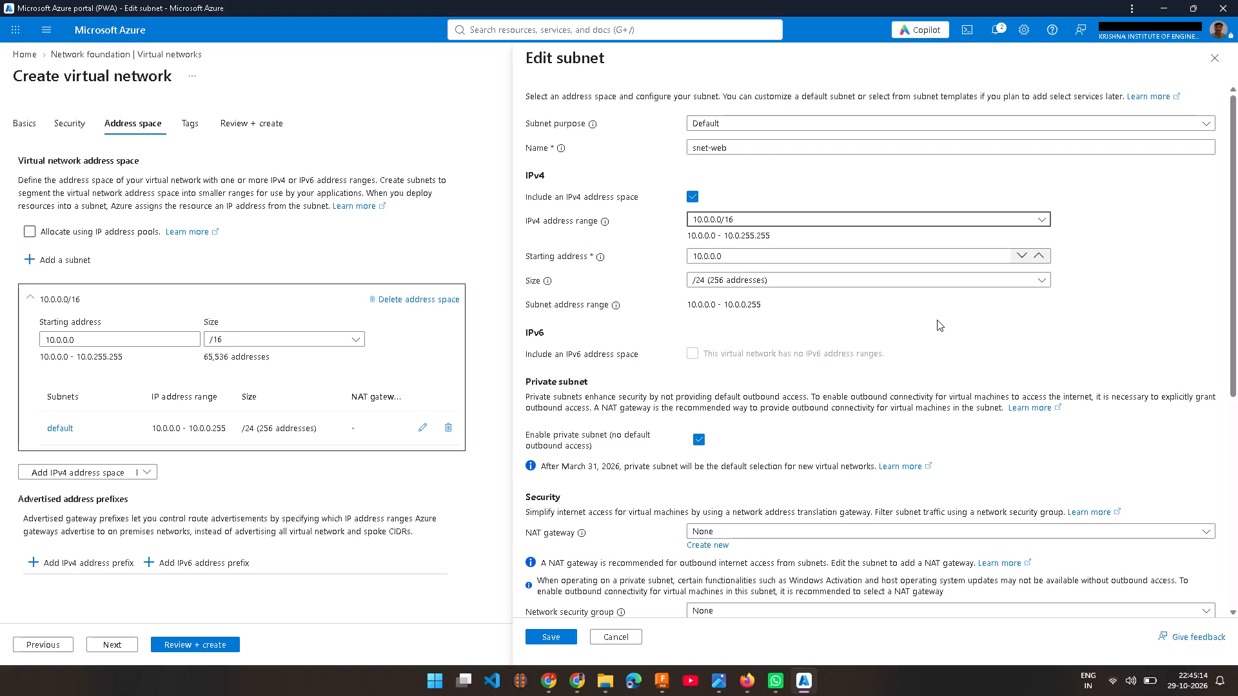
# Set the snet-web subnet's starting address to 10.0.1.0, look over its remaining settings and save the subnet.
pyautogui.click(1042, 256)
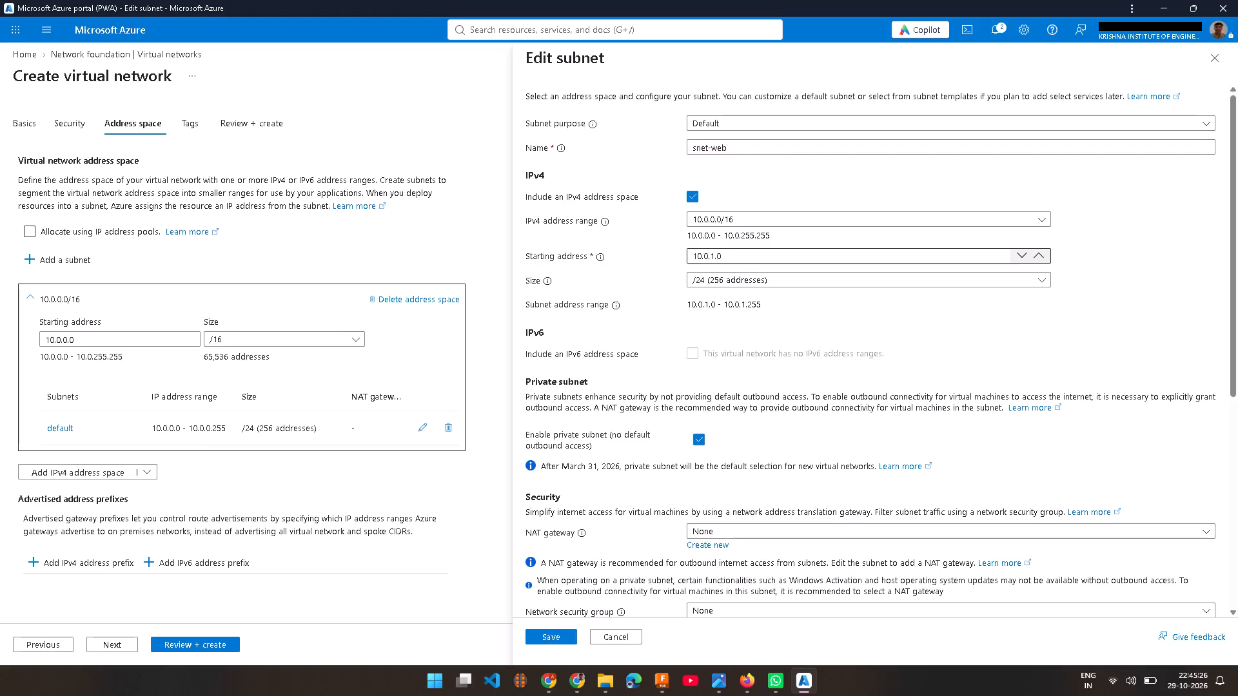
pyautogui.scroll(-3, 874, 249)
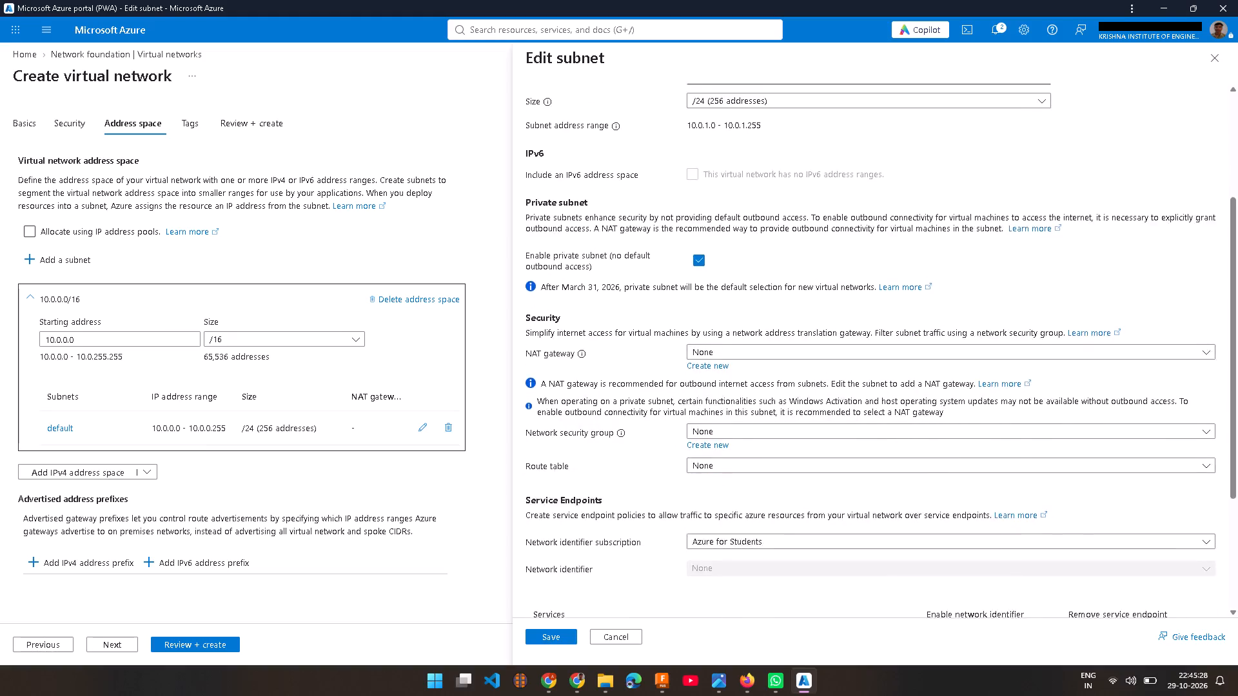
pyautogui.scroll(-4, 874, 249)
pyautogui.scroll(8, 874, 249)
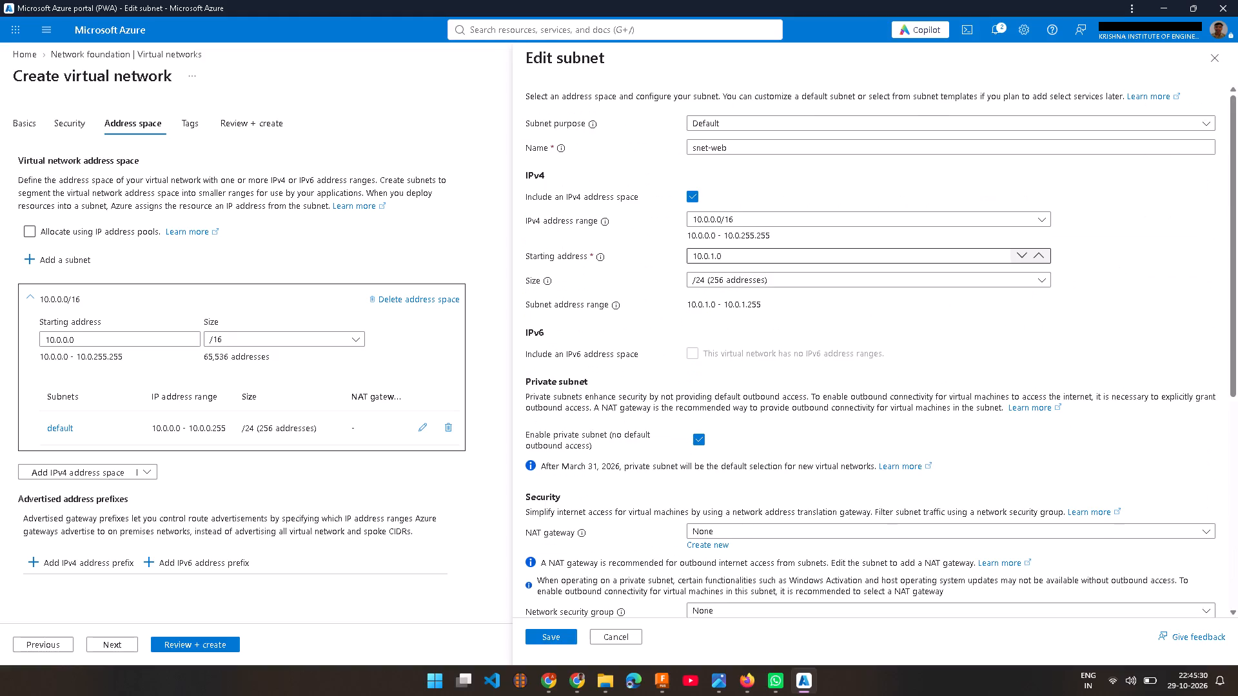
pyautogui.scroll(-5, 874, 249)
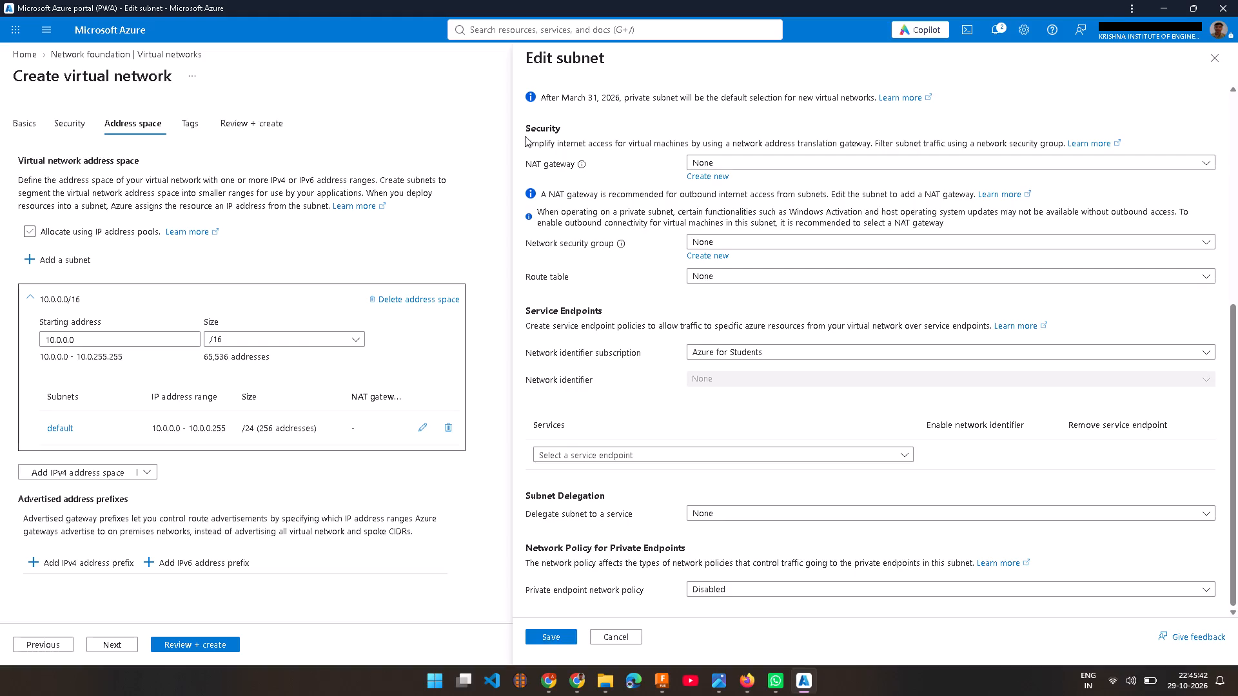
pyautogui.scroll(-8, 722, 265)
pyautogui.click(546, 637)
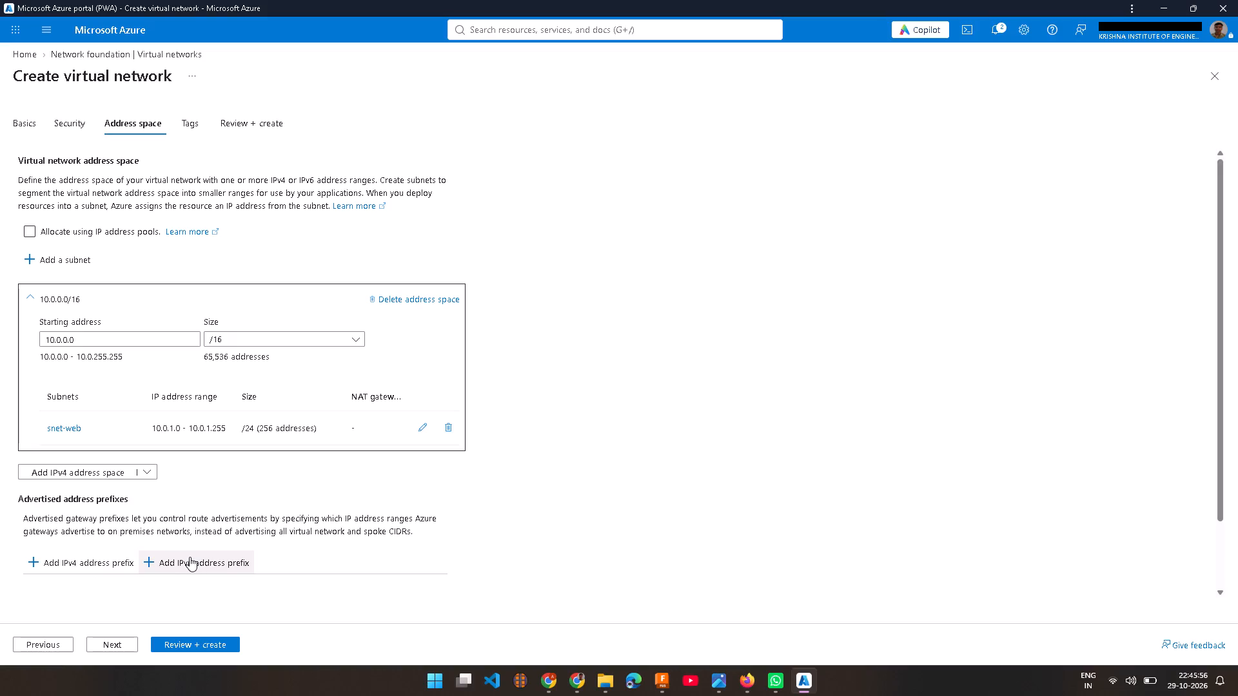
# Add a second subnet named snet-data with starting address 10.0.2.0 to the virtual network.
pyautogui.click(64, 262)
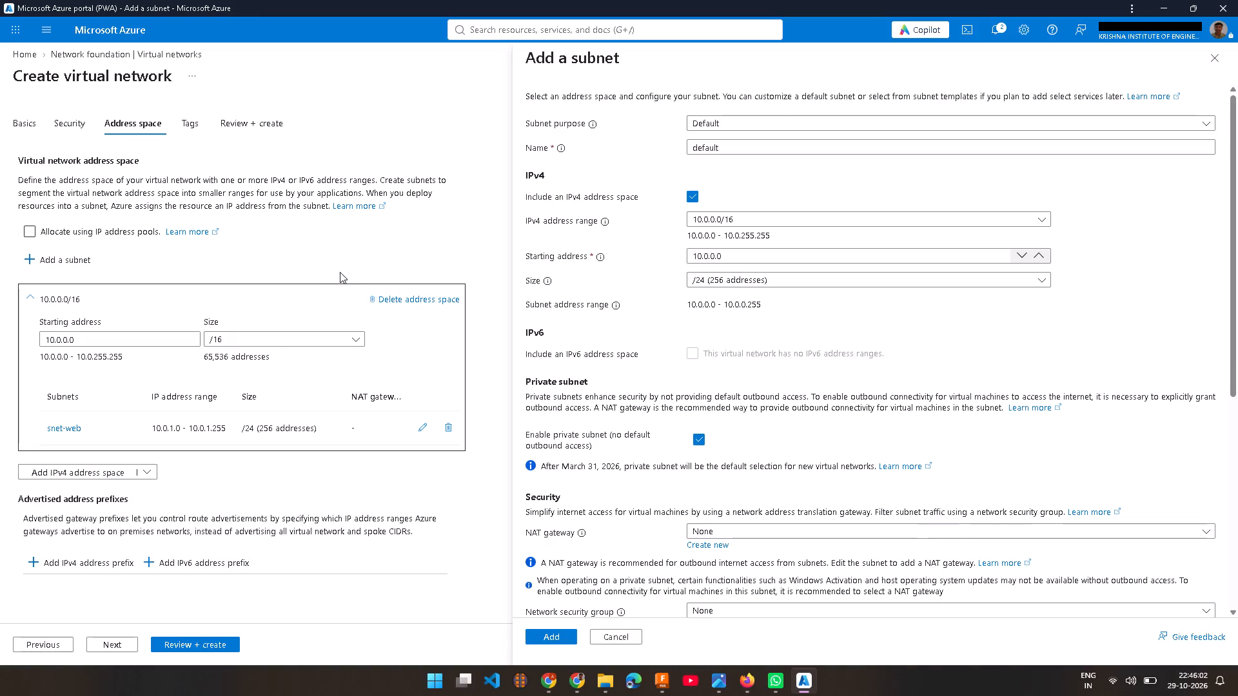
pyautogui.click(1040, 253)
pyautogui.click(1040, 253)
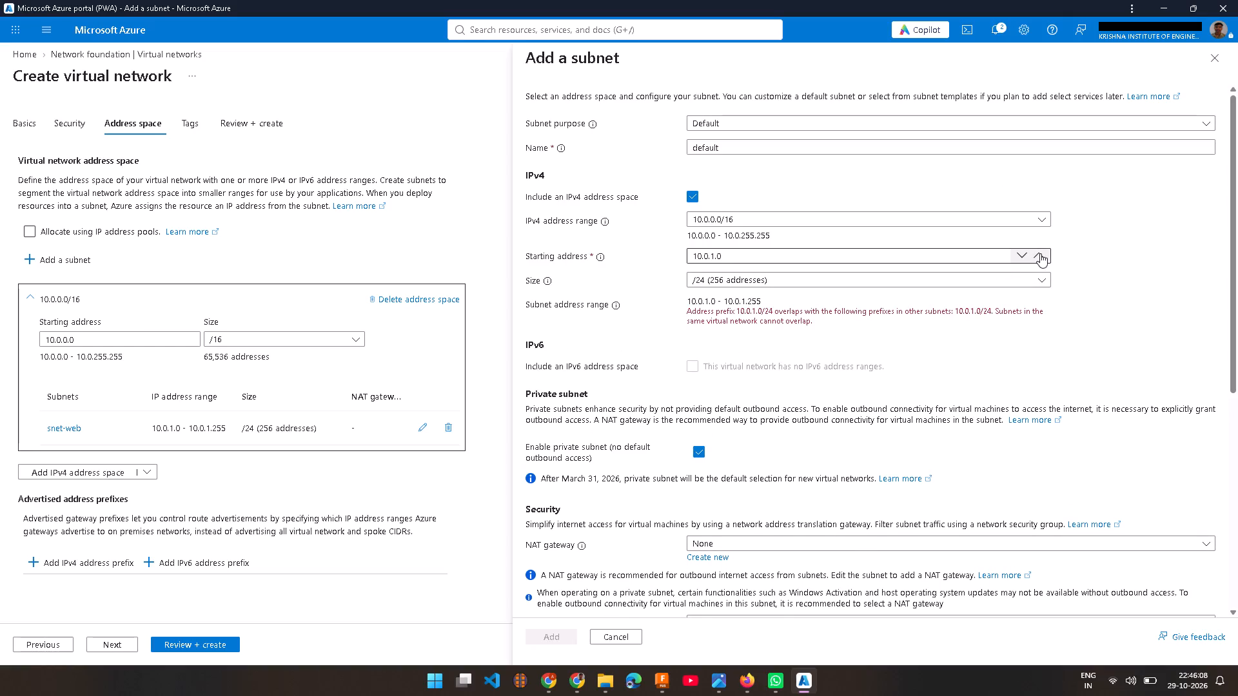
pyautogui.moveTo(734, 144); pyautogui.dragTo(676, 164)
pyautogui.press('BackSpace')
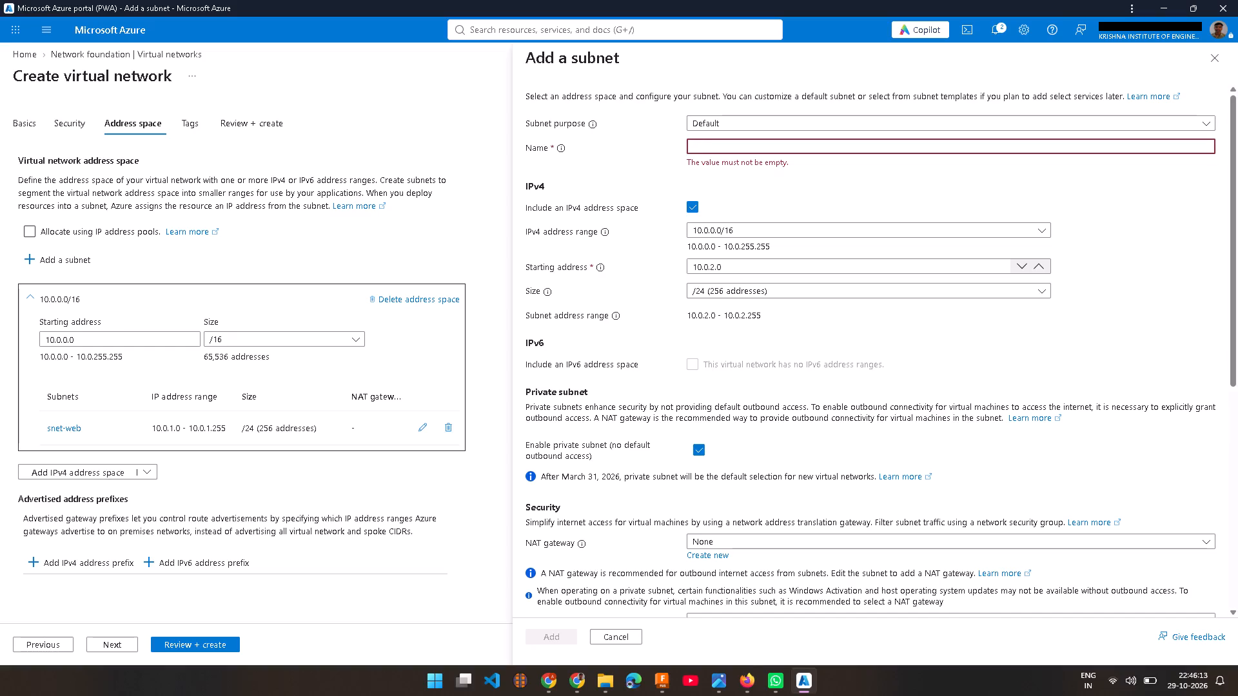
pyautogui.write('snet')
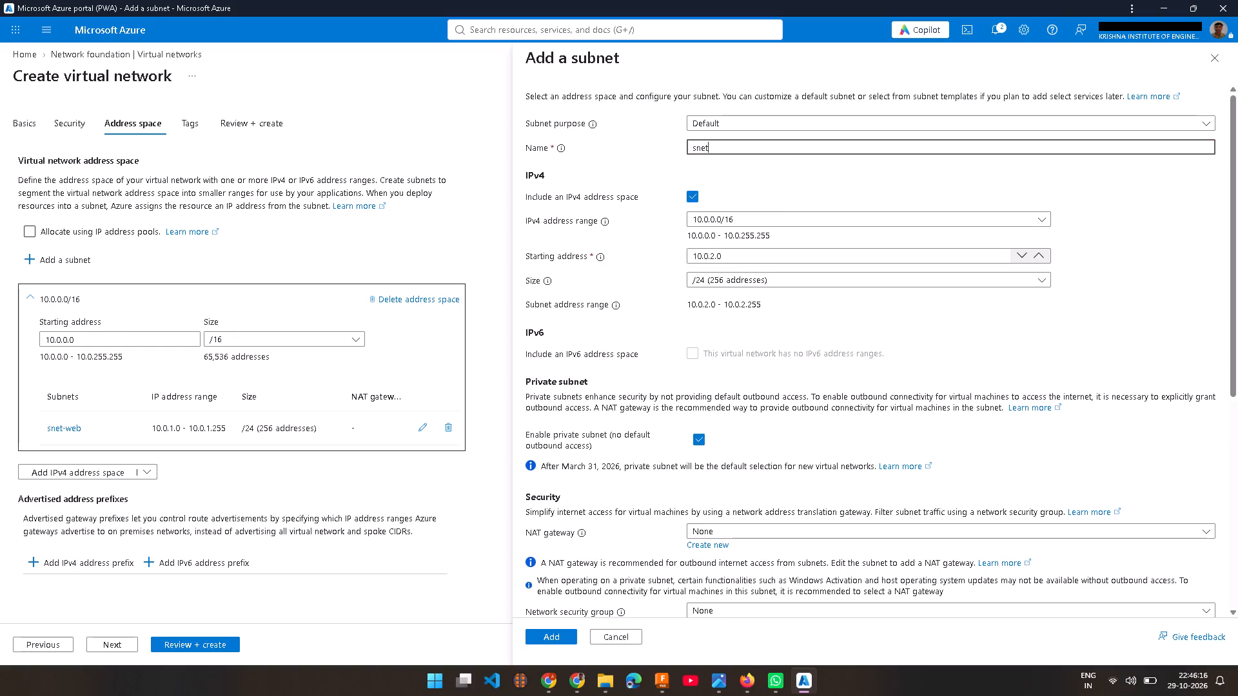
pyautogui.press('-')
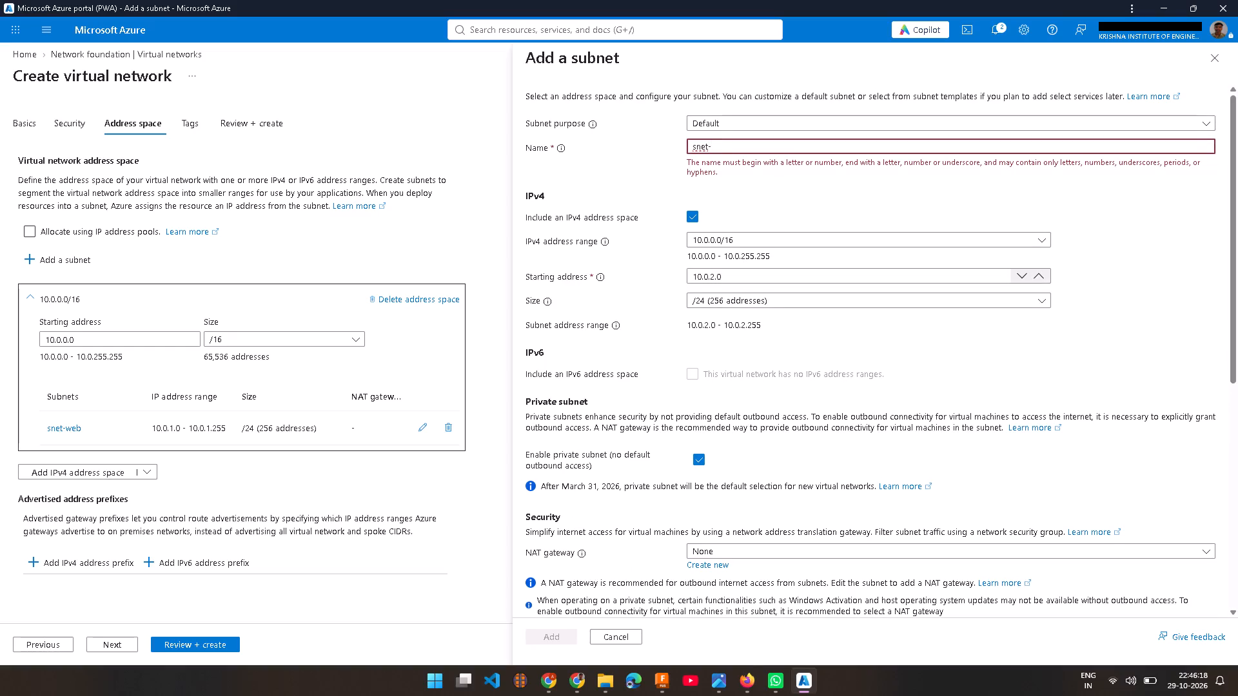
pyautogui.write('data')
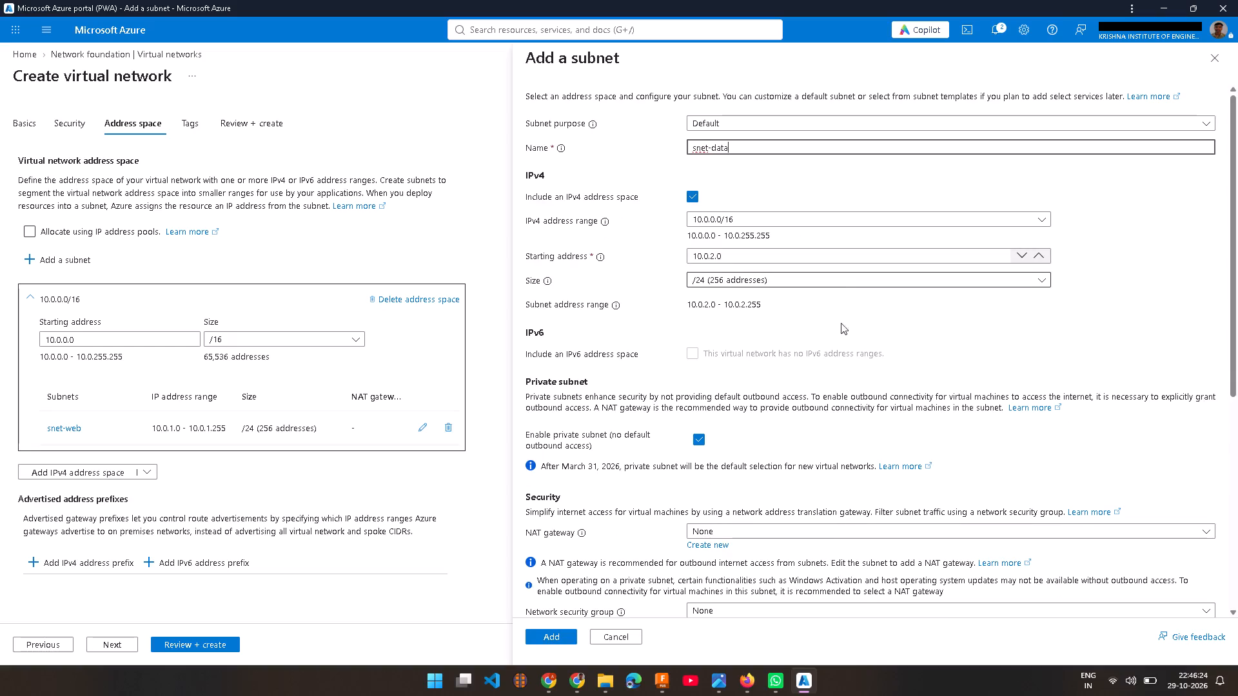
pyautogui.scroll(-11, 841, 330)
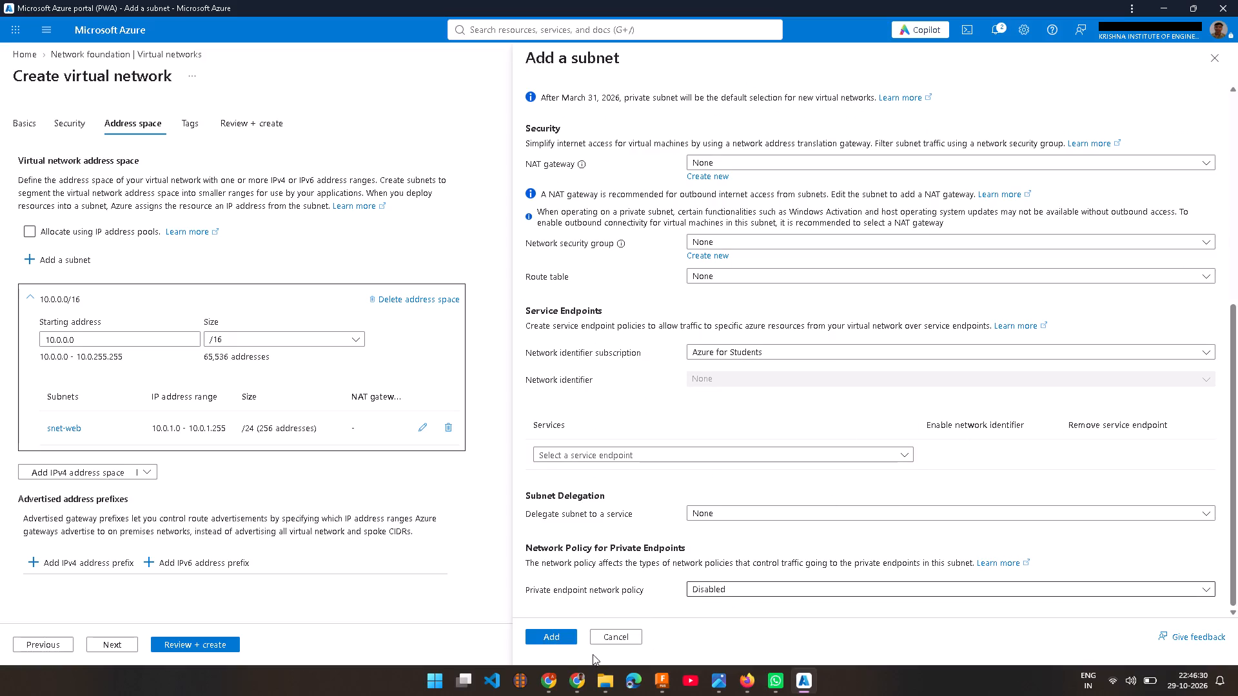
pyautogui.click(557, 639)
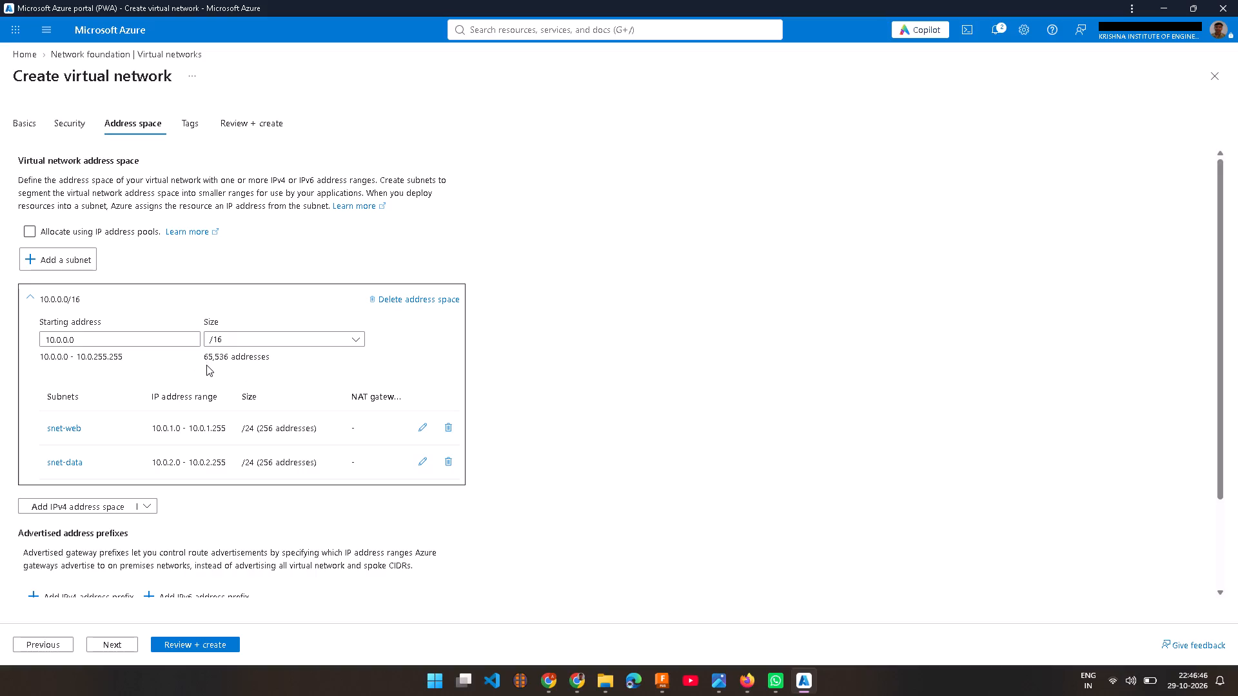
# Check the address space settings and capture a screenshot of the page with both subnets, excluding the taskbar.
pyautogui.scroll(-6, 206, 371)
pyautogui.scroll(3, 206, 375)
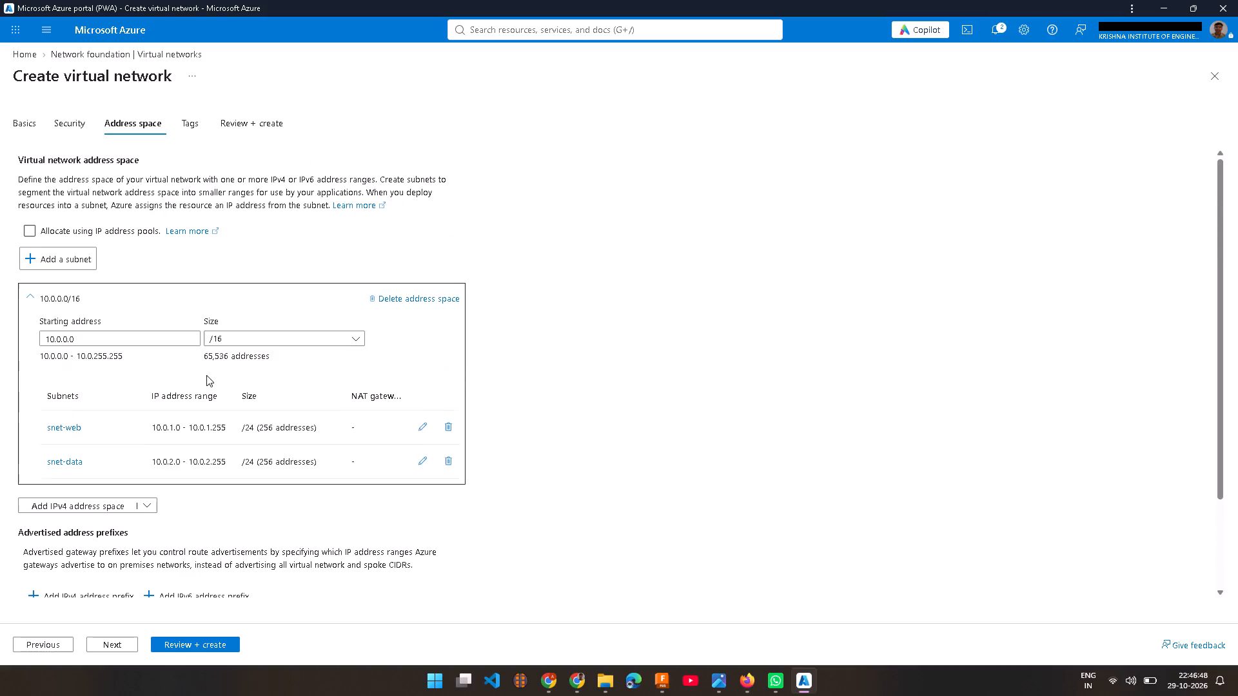
pyautogui.scroll(3, 206, 375)
pyautogui.scroll(-6, 206, 375)
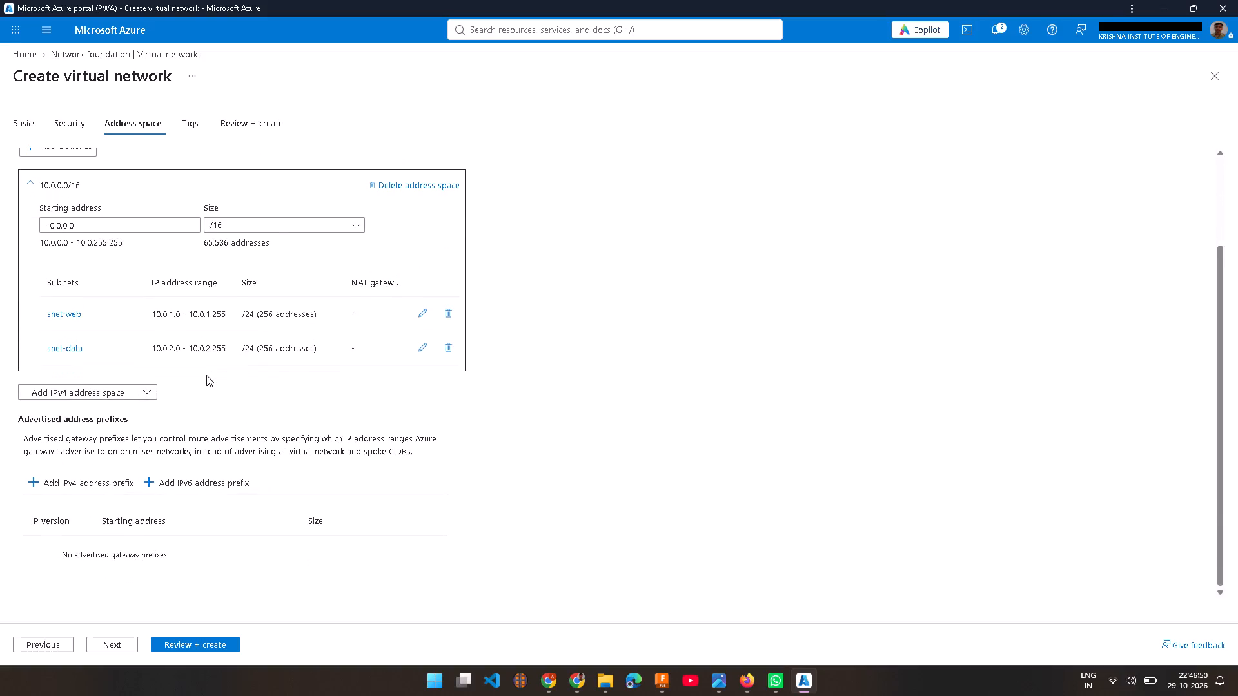
pyautogui.scroll(1, 206, 375)
pyautogui.scroll(-1, 206, 375)
pyautogui.scroll(6, 170, 552)
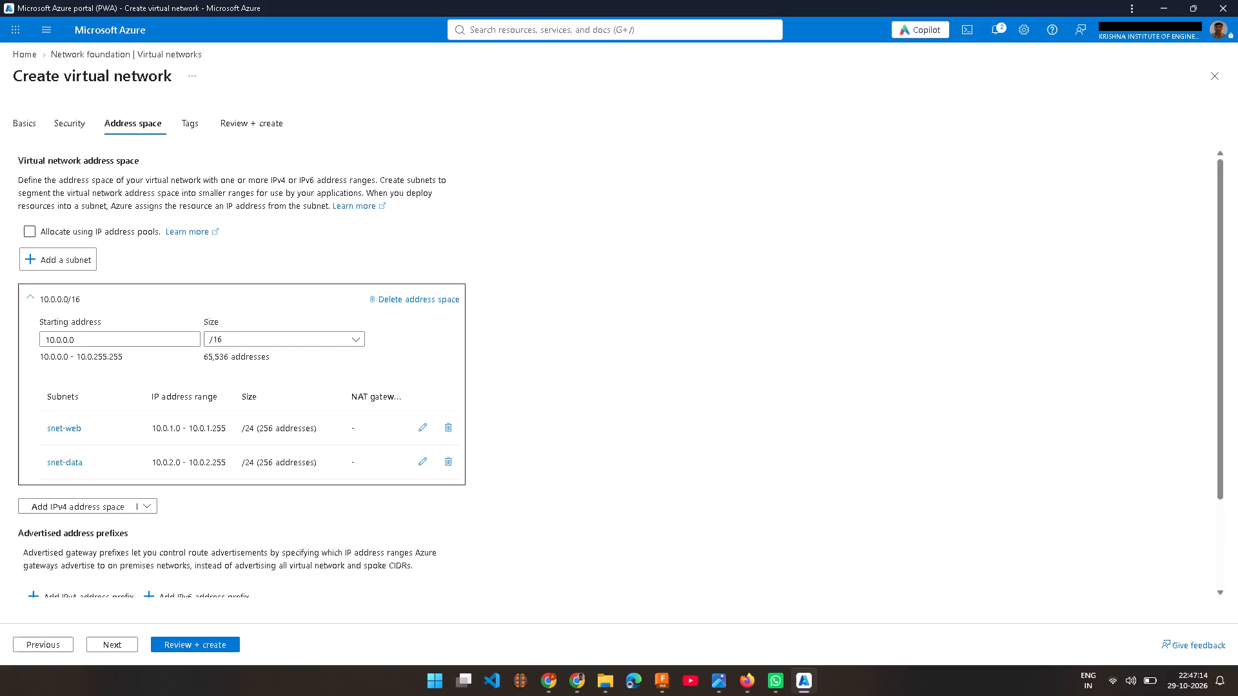
pyautogui.press('Print')
pyautogui.moveTo(0, 0); pyautogui.dragTo(66, 26)
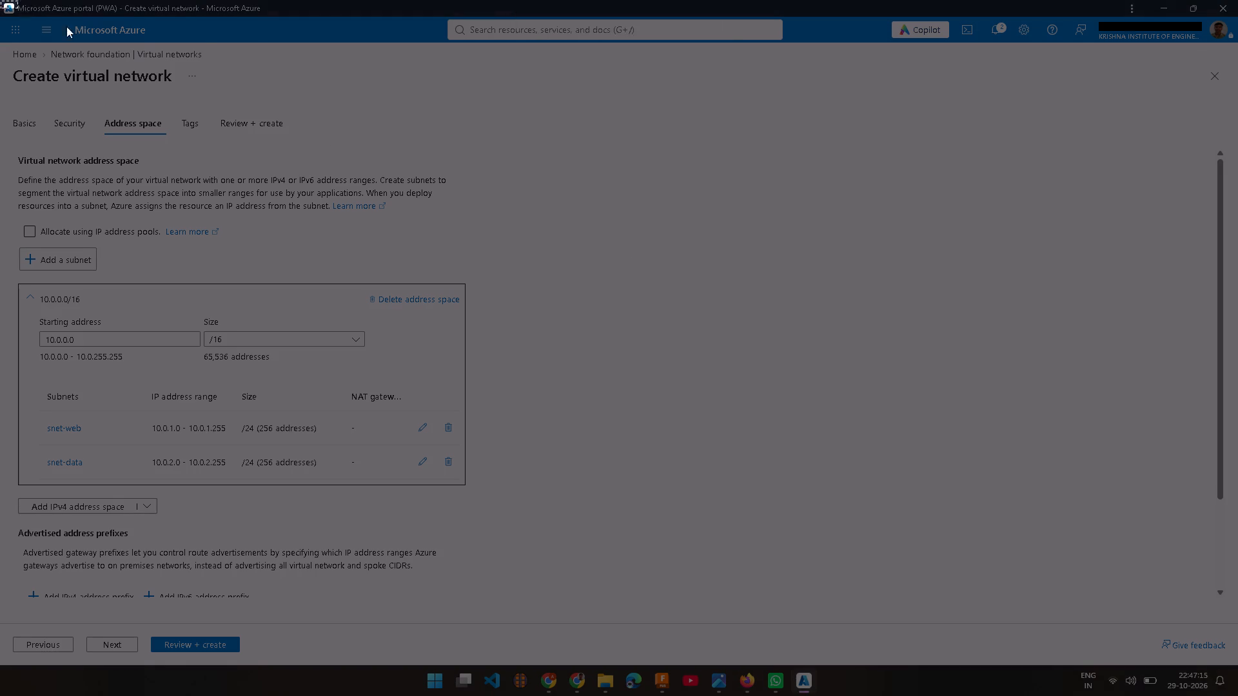
pyautogui.moveTo(66, 26); pyautogui.dragTo(1237, 666)
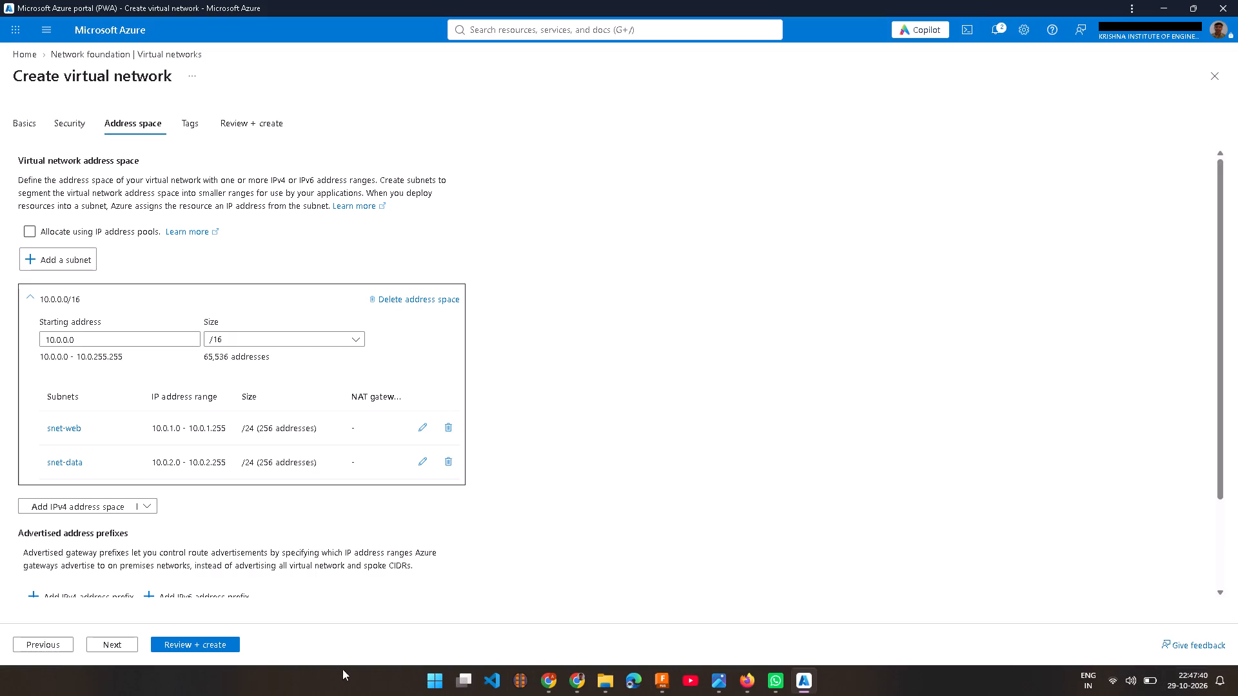
# Validate the virtual network configuration and create the virtual network.
pyautogui.click(208, 644)
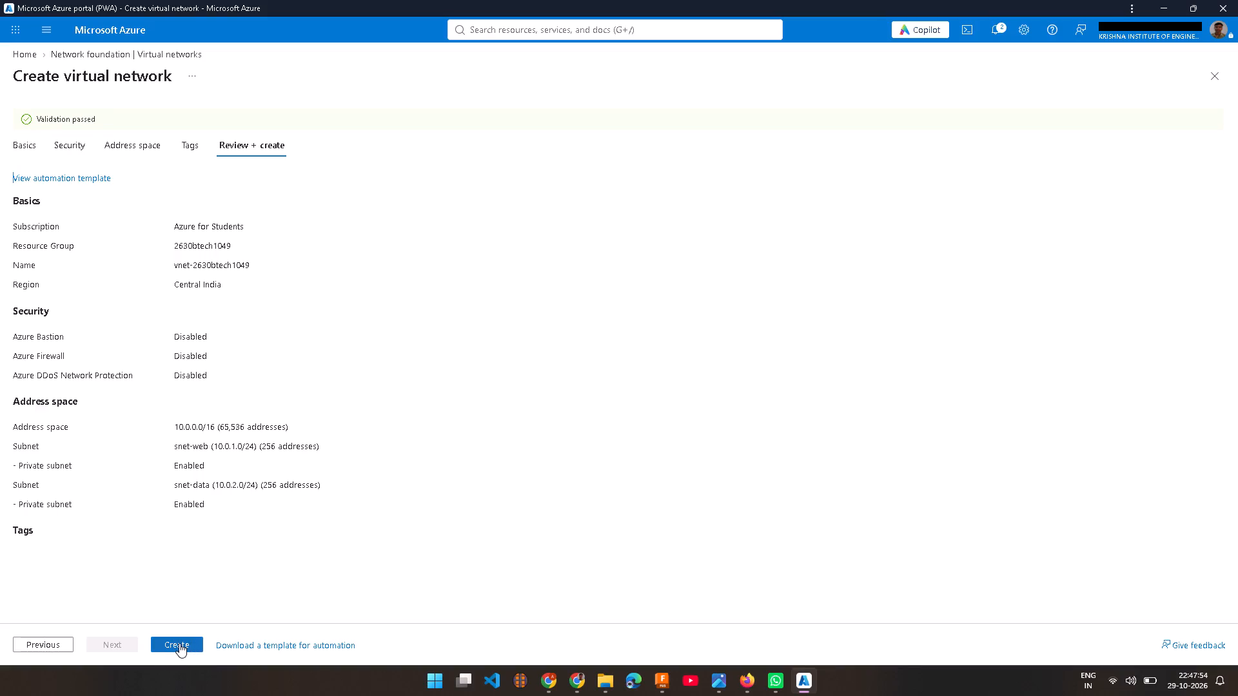
pyautogui.click(179, 643)
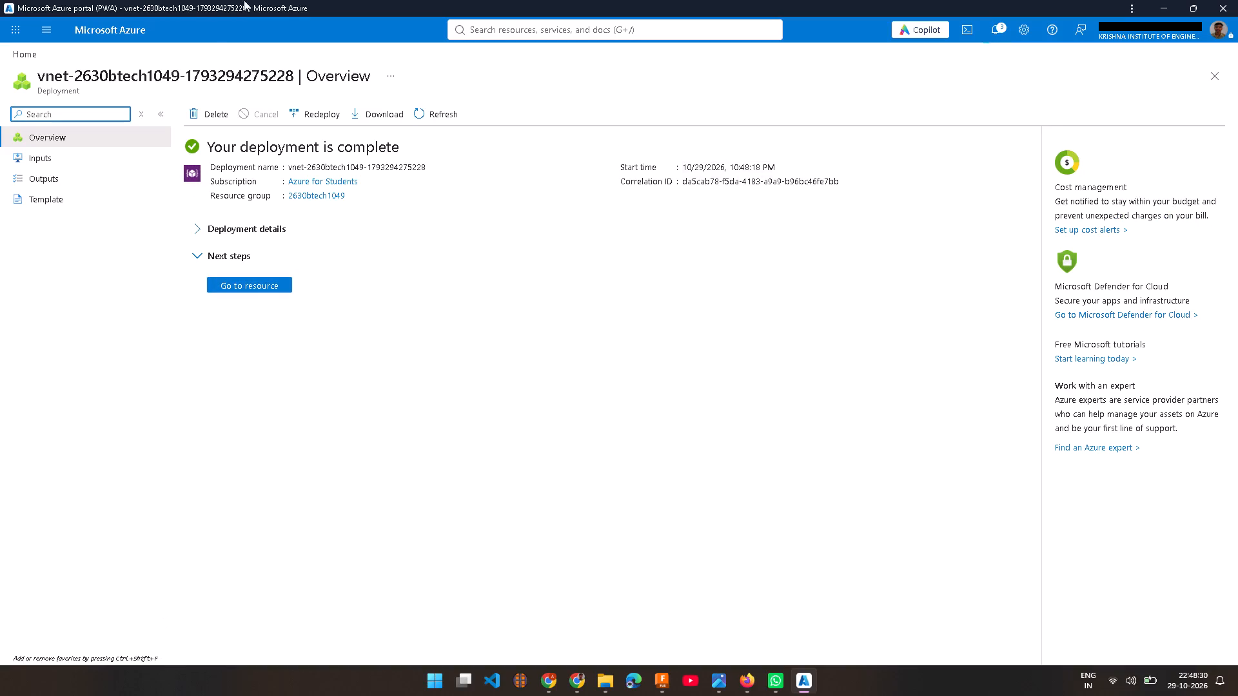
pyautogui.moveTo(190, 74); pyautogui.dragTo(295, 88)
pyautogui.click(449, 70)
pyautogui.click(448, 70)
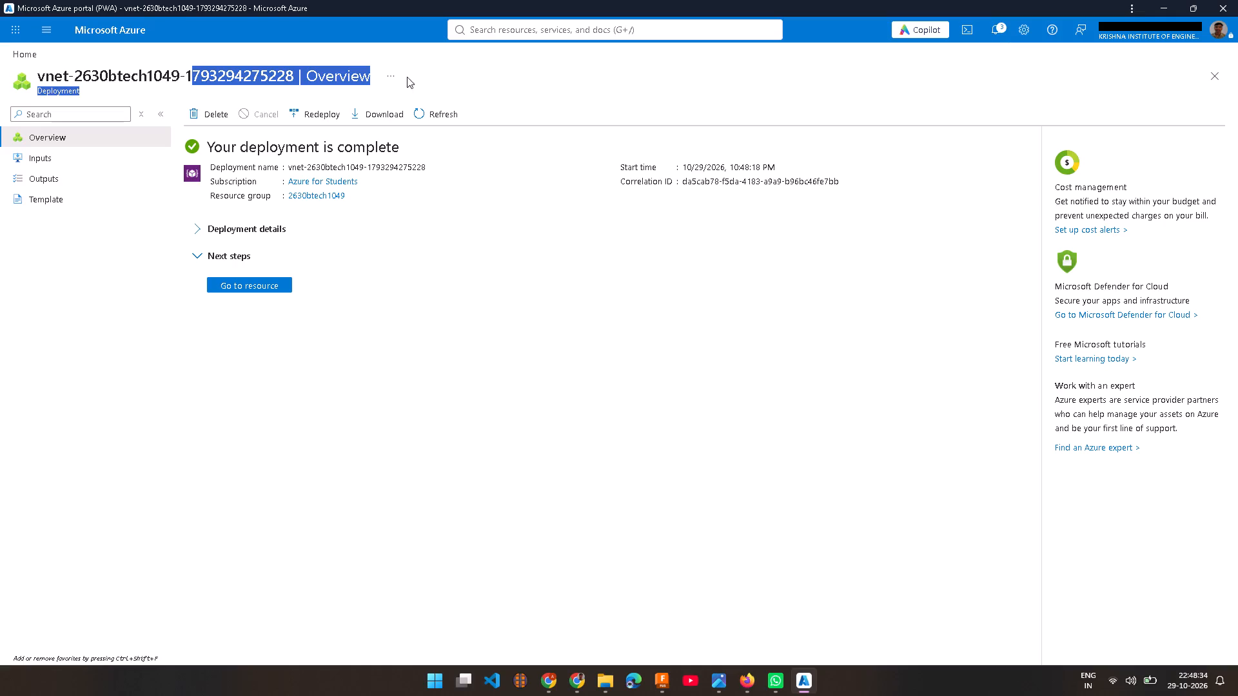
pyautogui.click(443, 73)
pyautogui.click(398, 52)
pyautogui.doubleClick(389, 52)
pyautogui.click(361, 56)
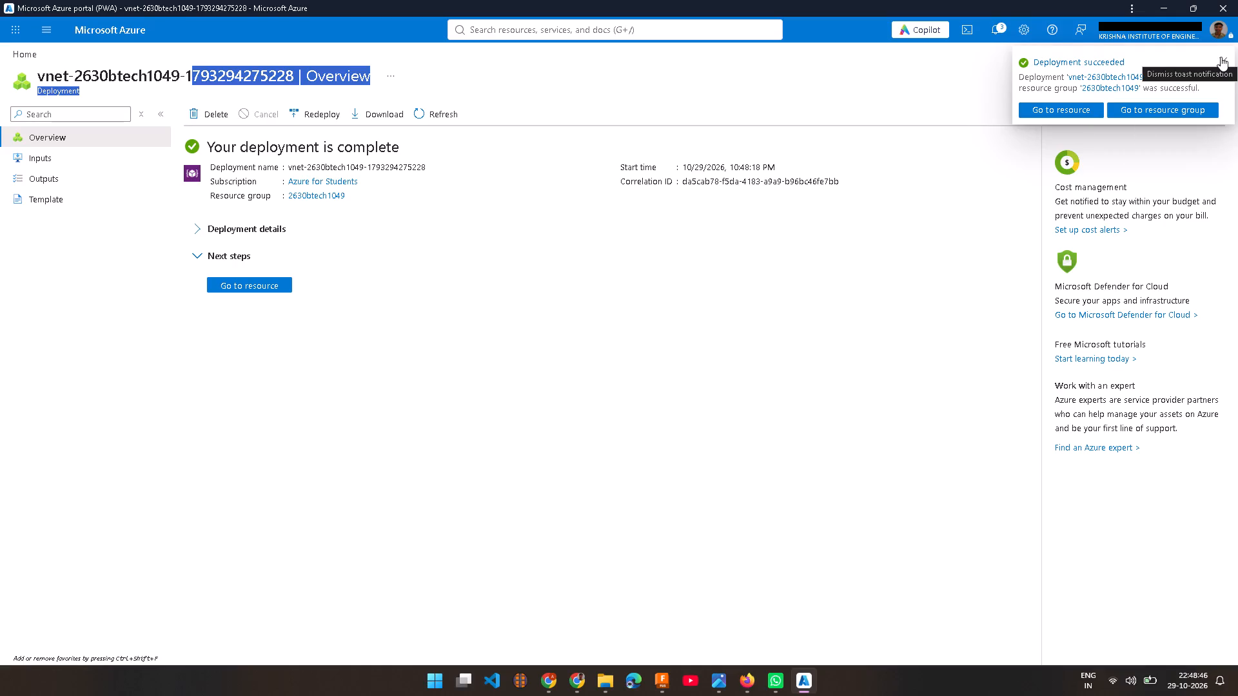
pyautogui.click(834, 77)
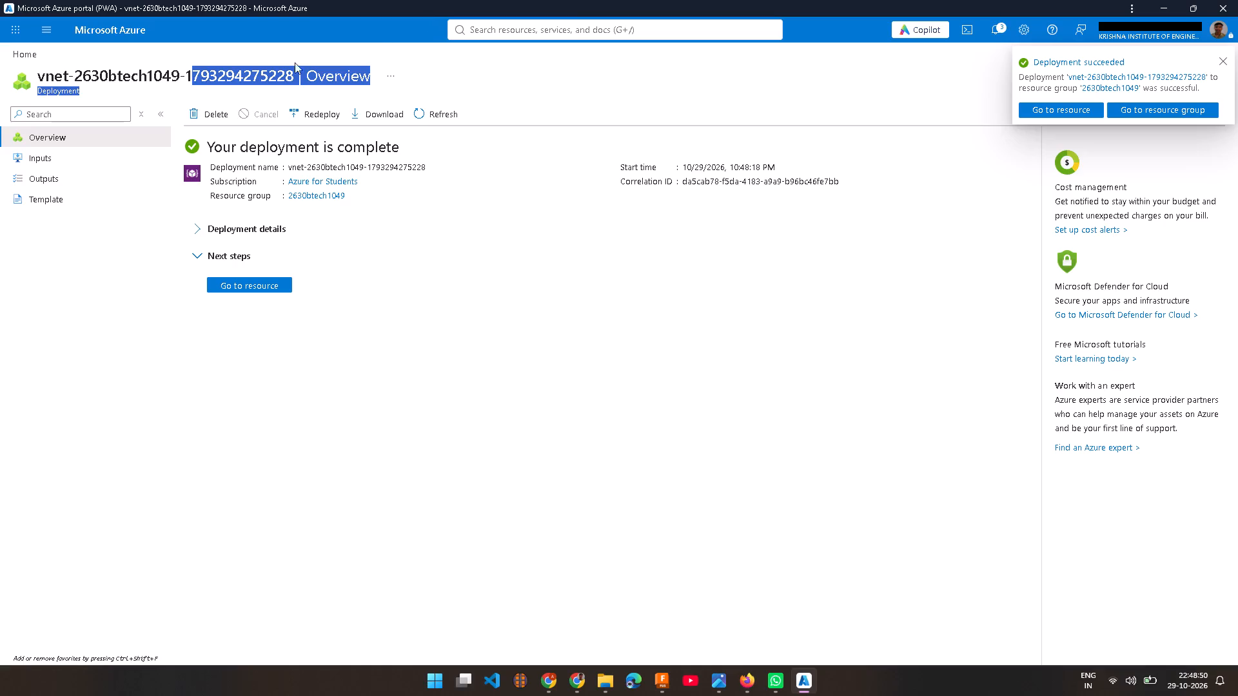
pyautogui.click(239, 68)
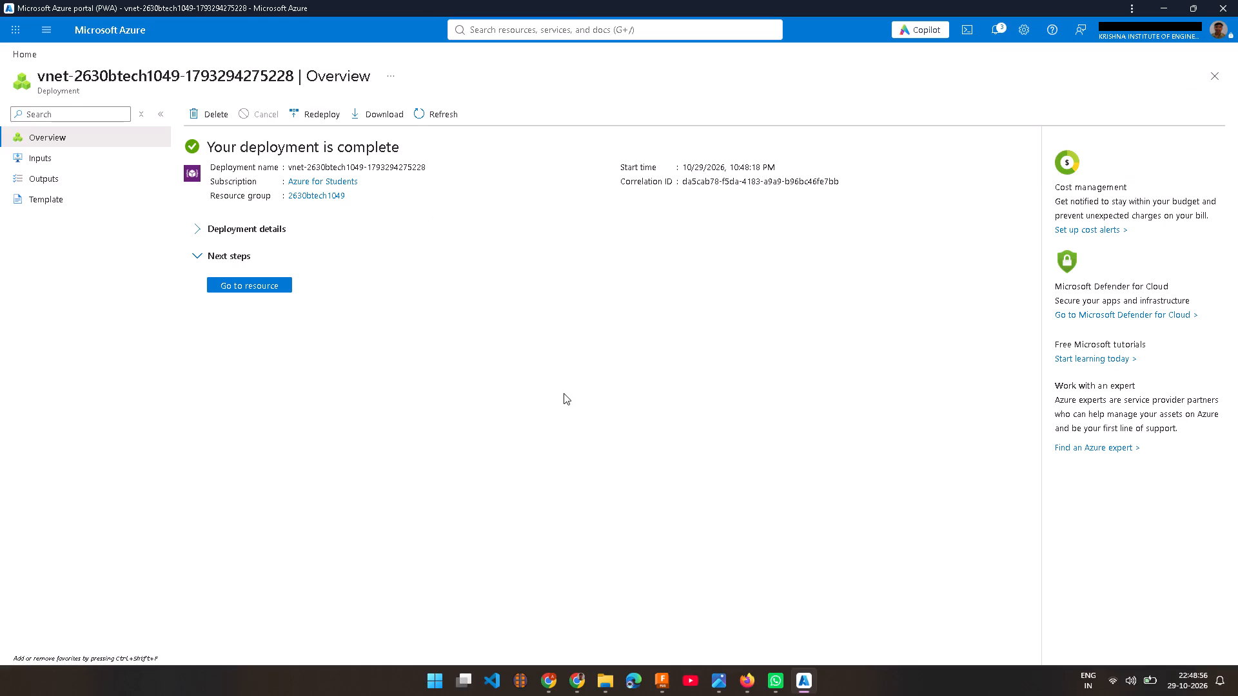
# Start a screen capture of the virtual network's deployment overview page.
pyautogui.press('Print')
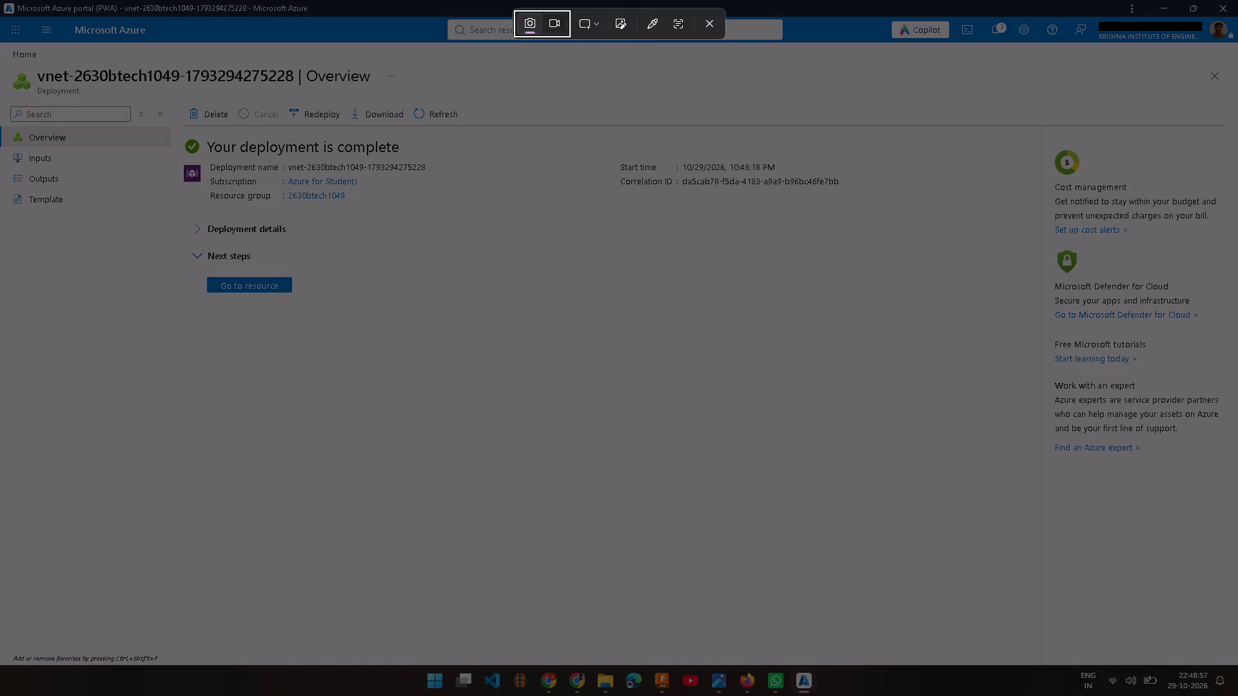
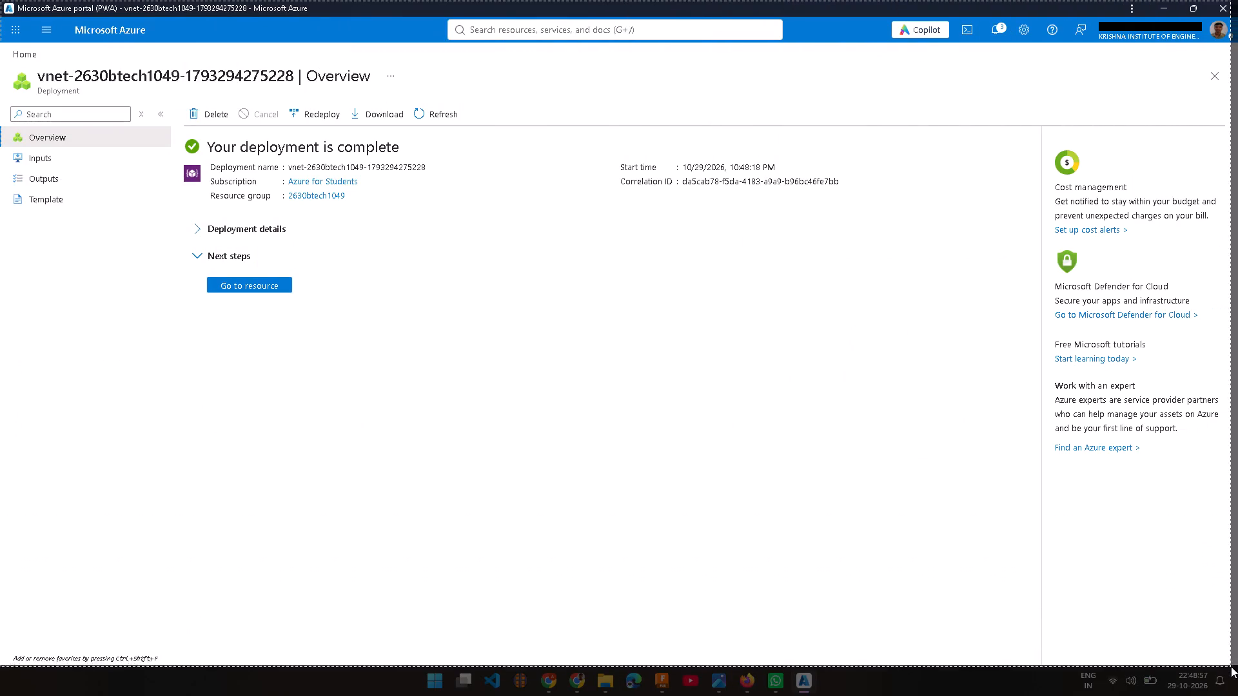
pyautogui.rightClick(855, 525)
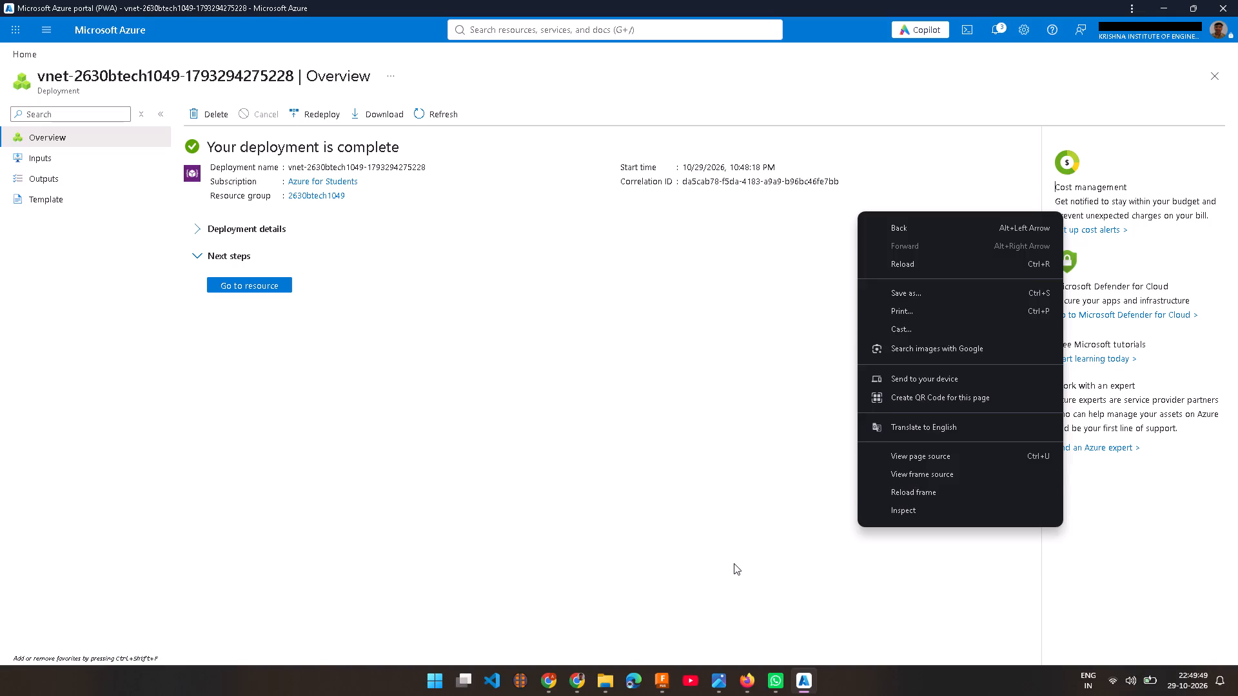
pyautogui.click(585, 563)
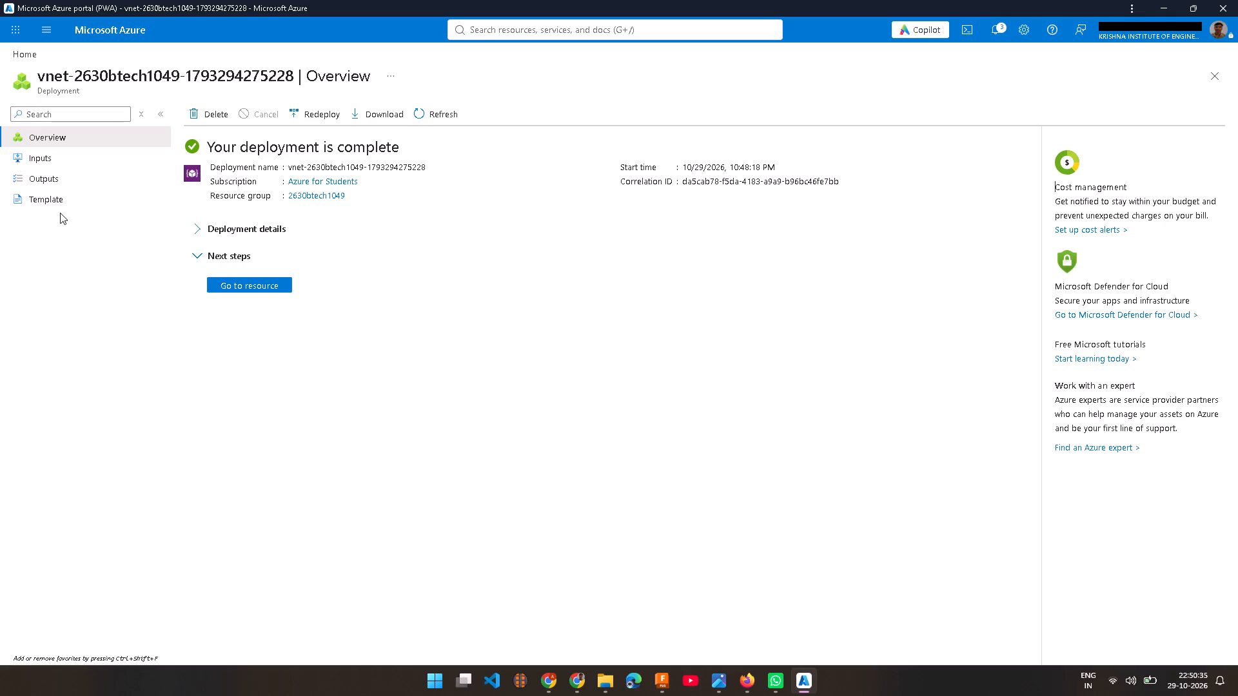
# Open the deployed virtual network resource and review its topology, properties and capabilities.
pyautogui.click(243, 285)
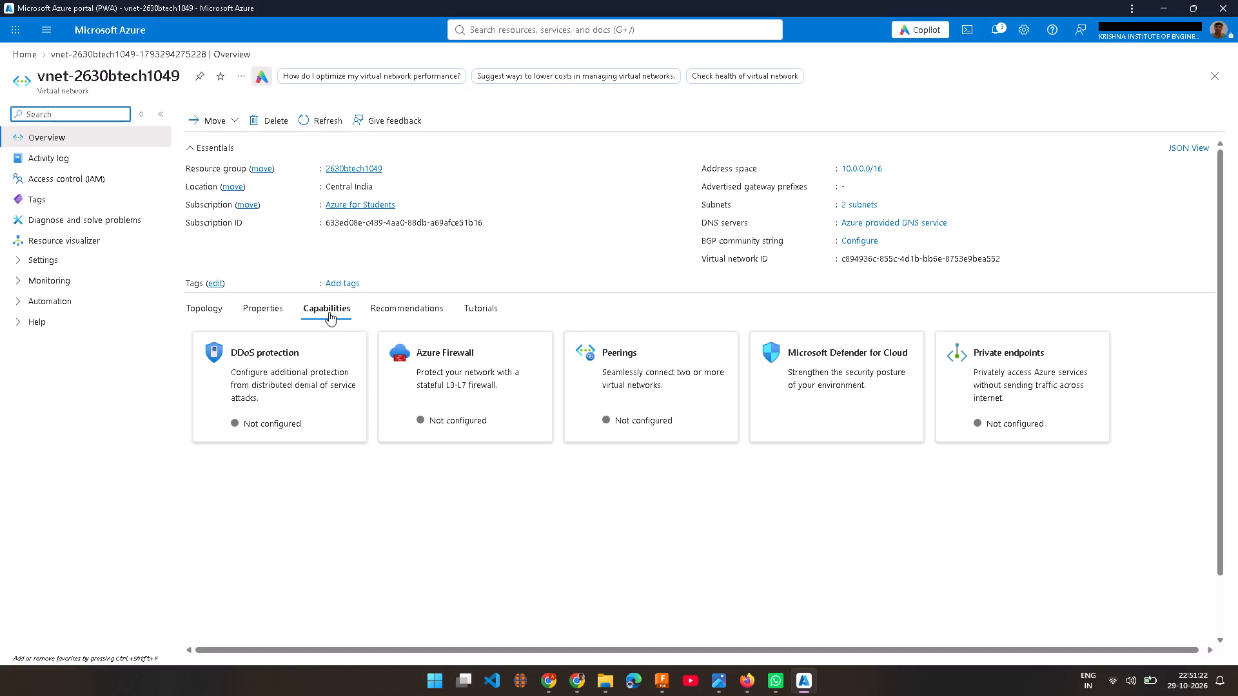
pyautogui.click(205, 308)
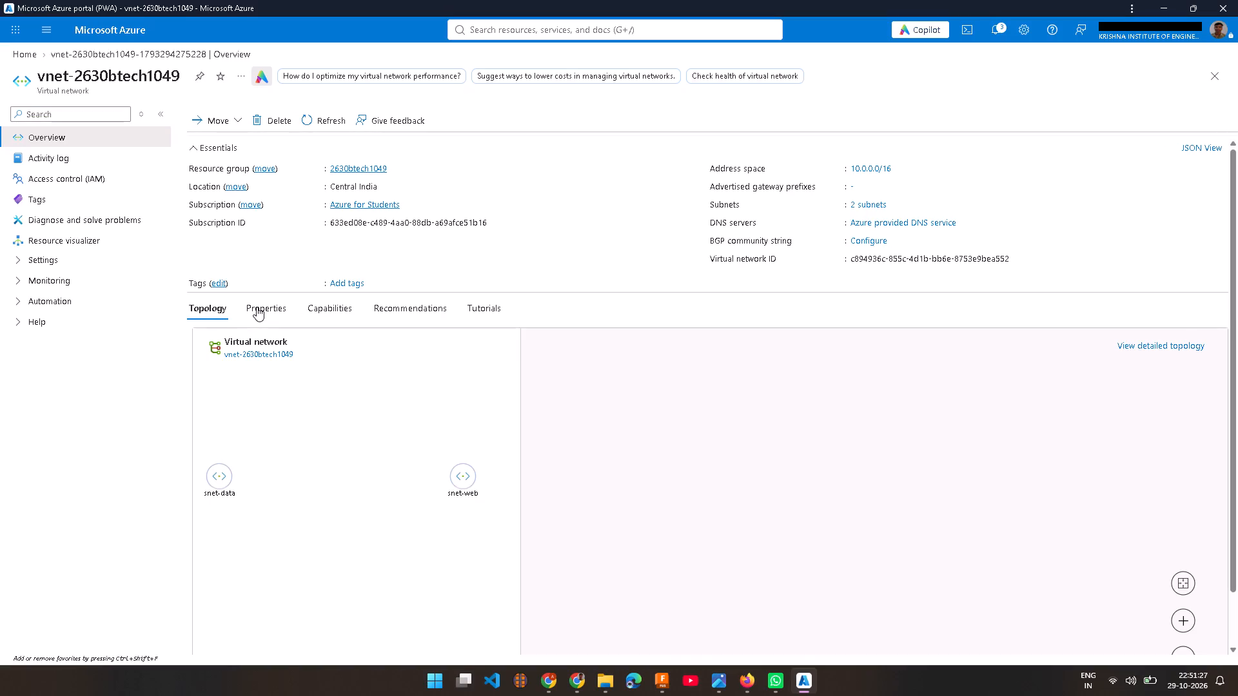
pyautogui.click(257, 307)
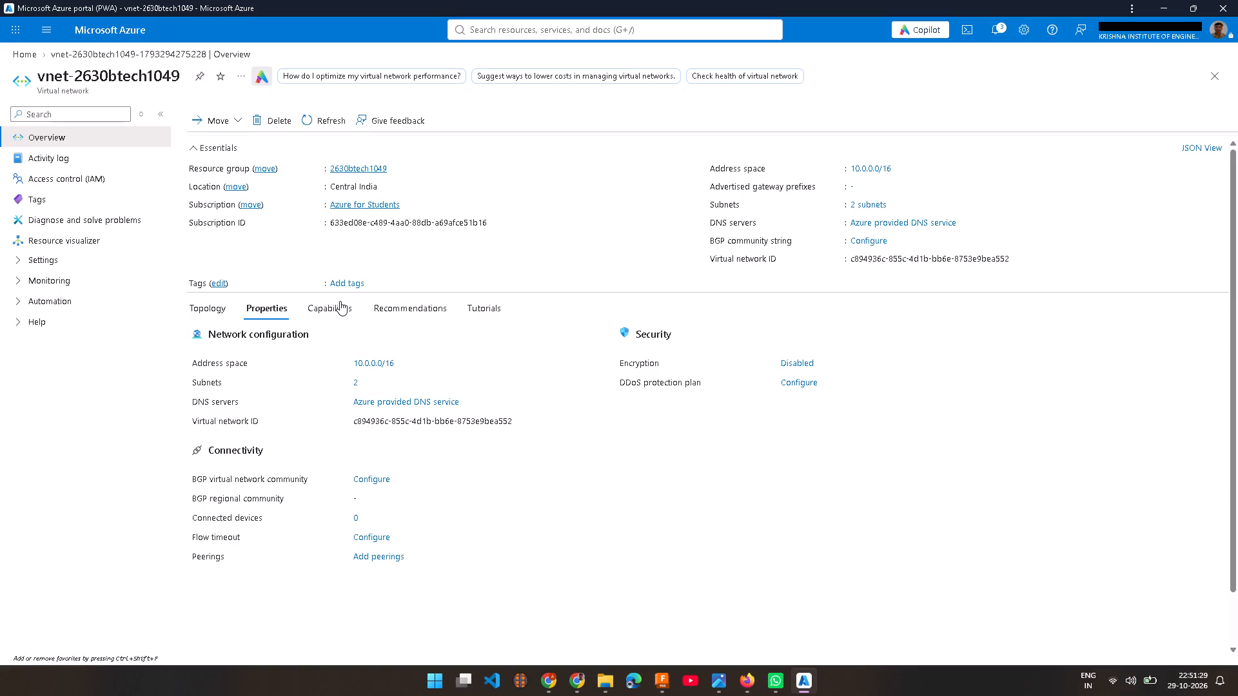
pyautogui.click(340, 303)
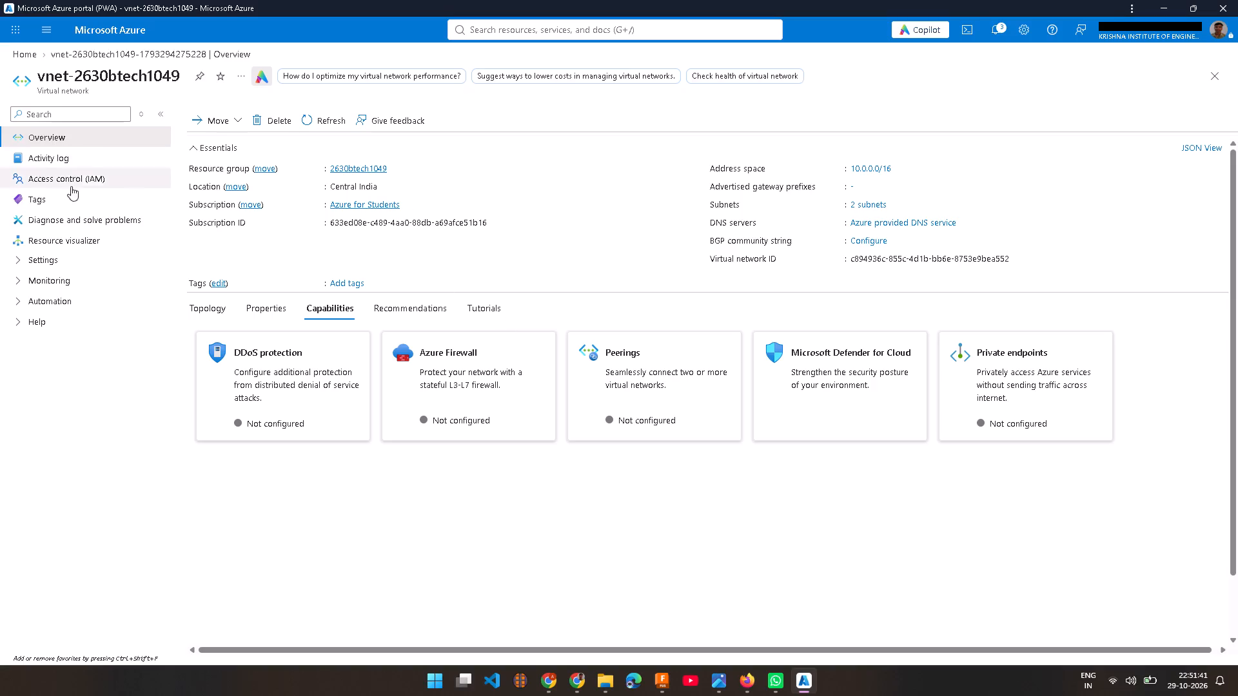
# Open the virtual network's Subnets settings page and capture a screenshot of the whole page, excluding the taskbar.
pyautogui.click(71, 263)
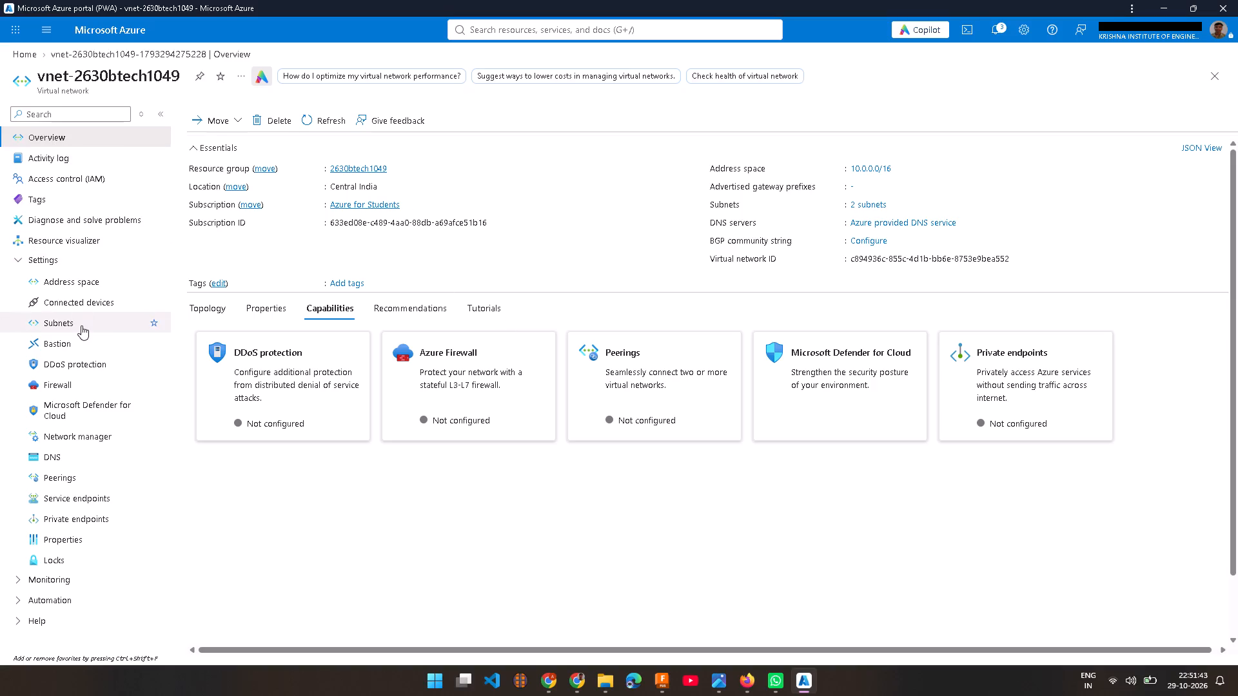
pyautogui.click(81, 325)
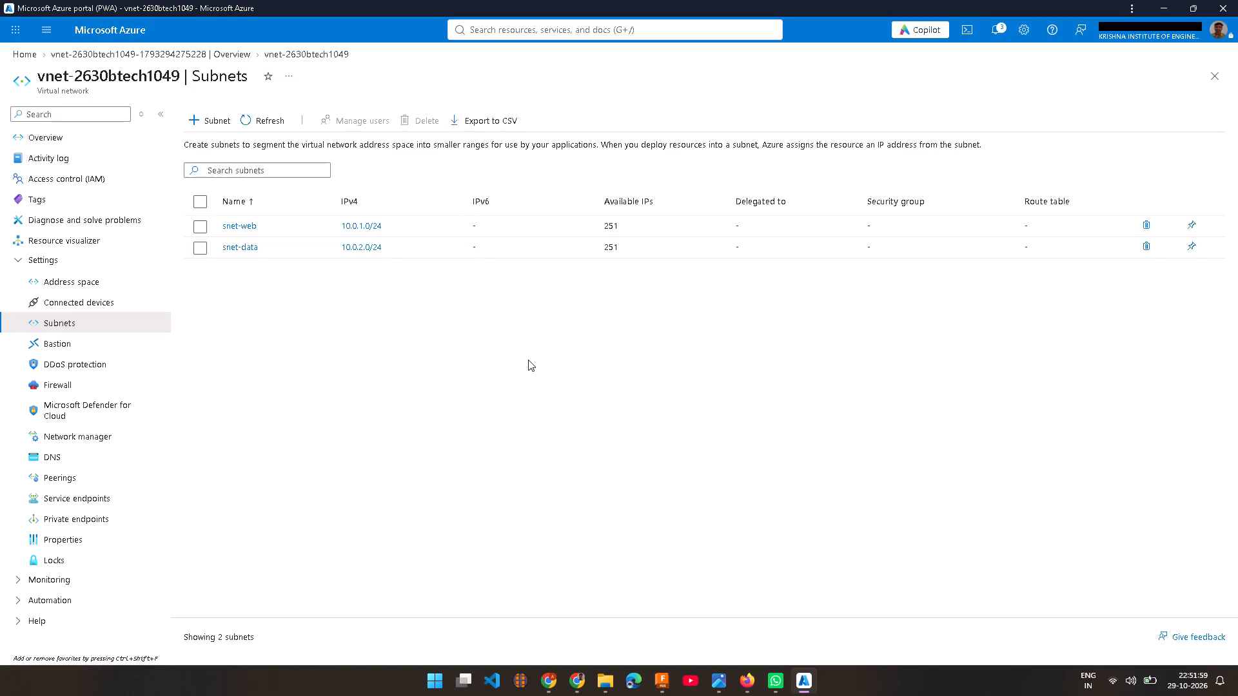
pyautogui.press('Print')
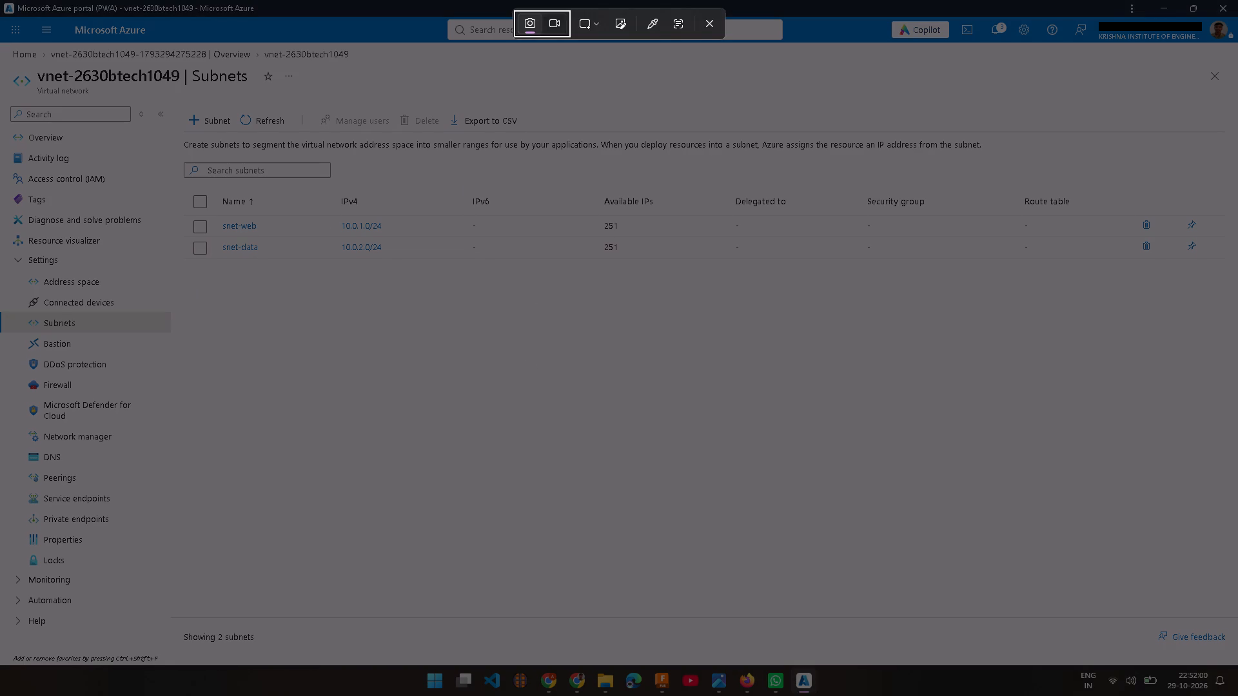
pyautogui.moveTo(0, 0); pyautogui.dragTo(1237, 425)
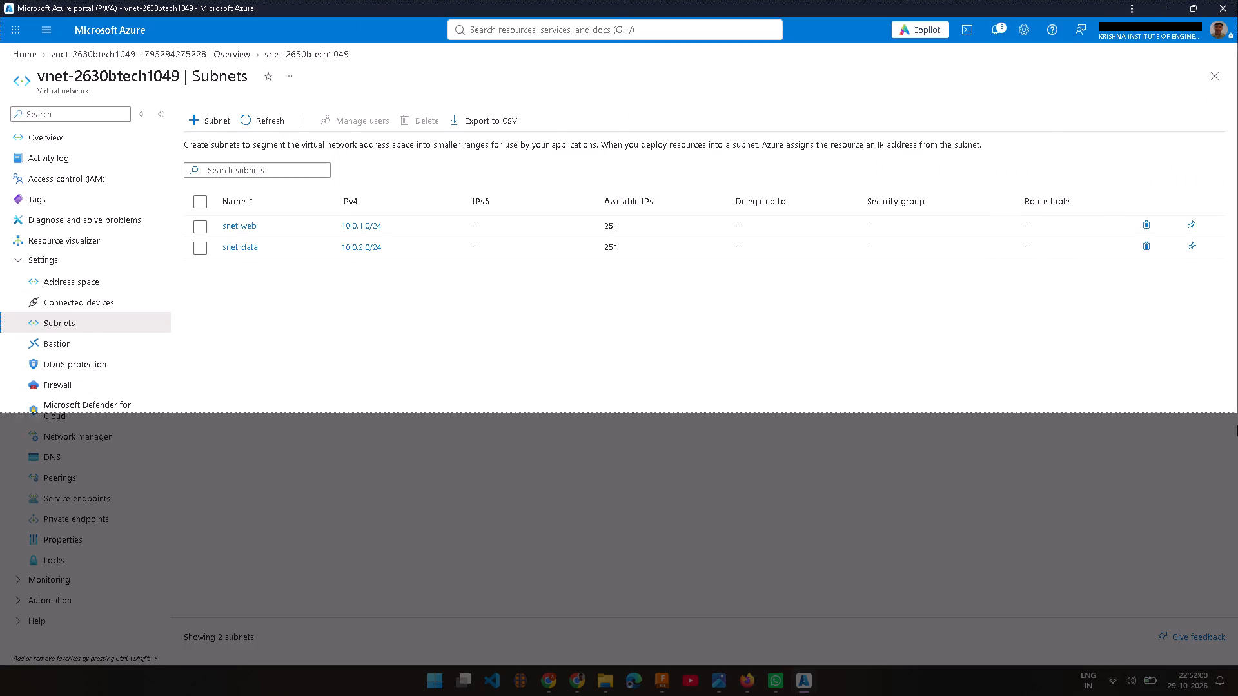
pyautogui.moveTo(1237, 425); pyautogui.dragTo(1237, 668)
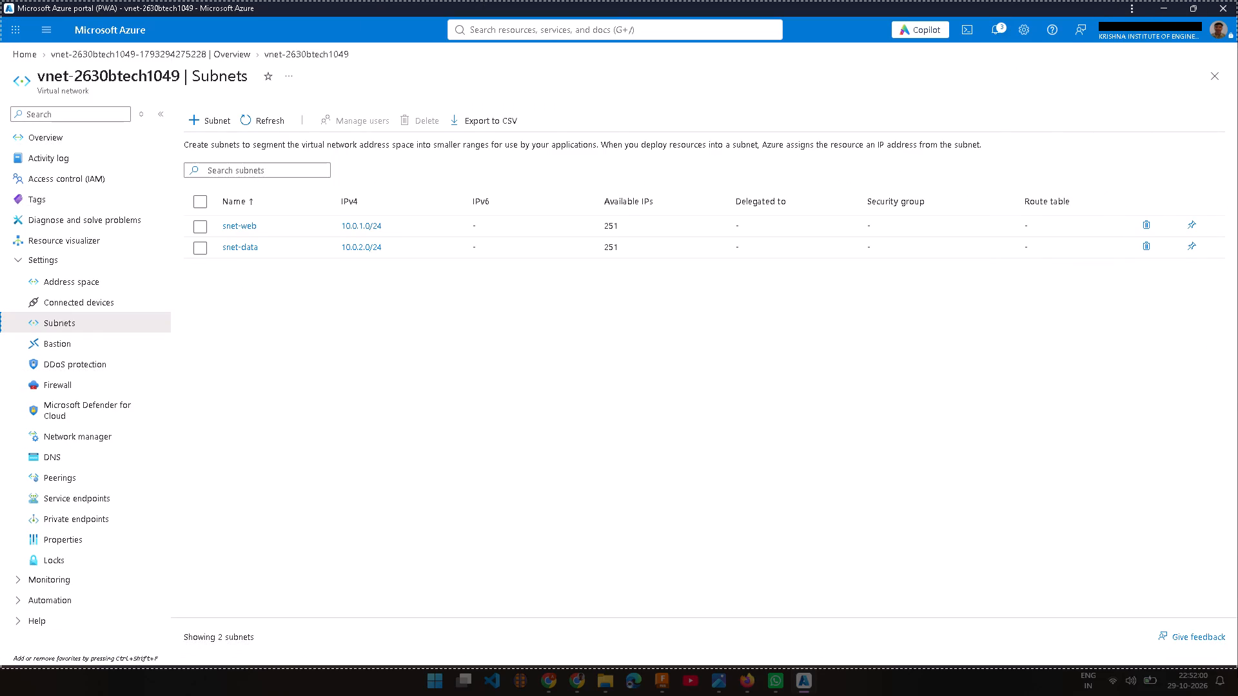
pyautogui.moveTo(1237, 668); pyautogui.dragTo(1237, 667)
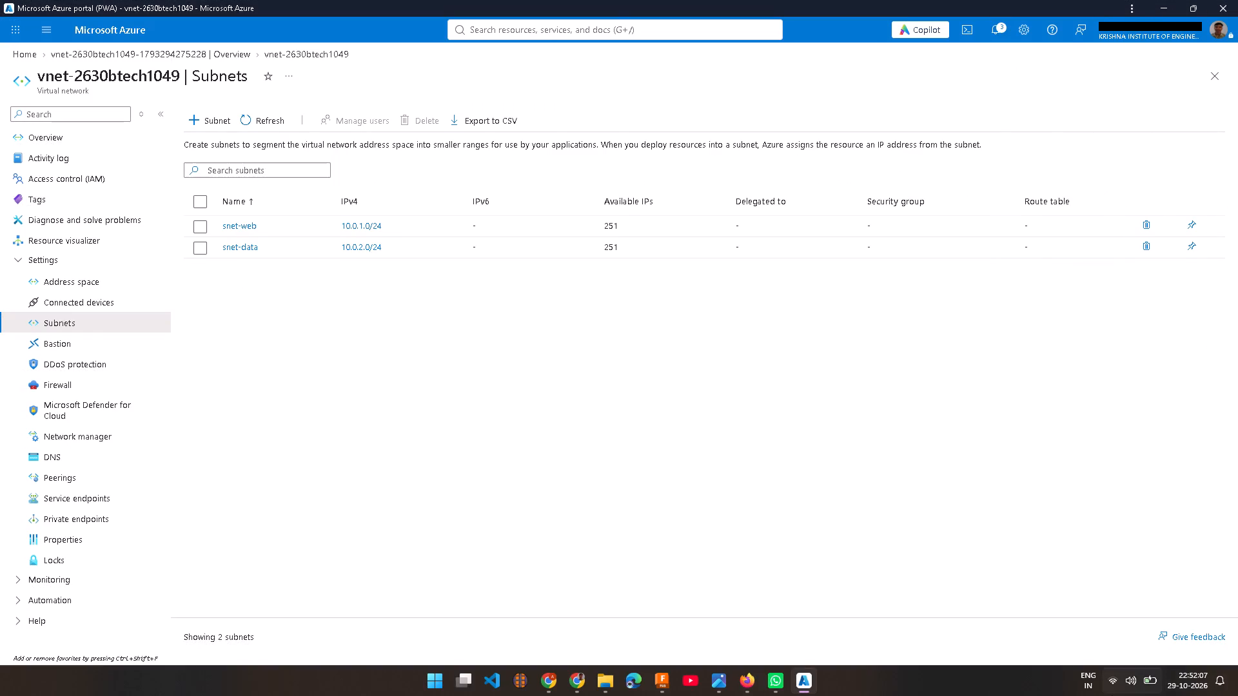
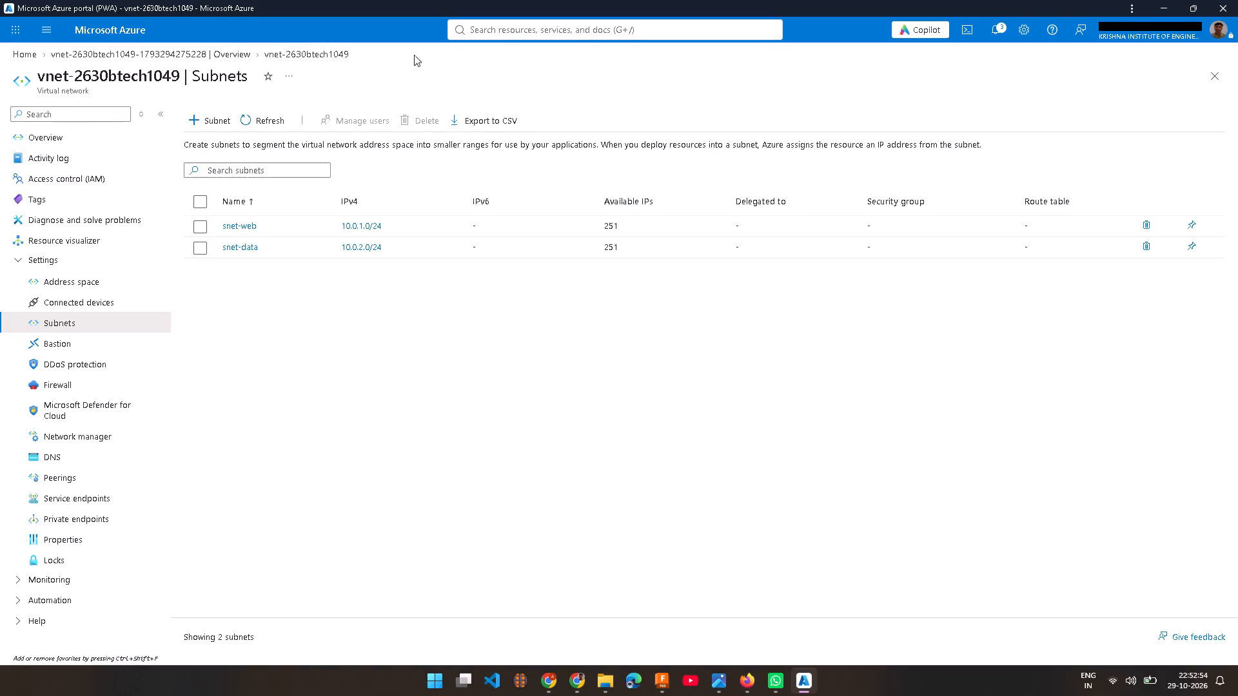
# Search the portal for "Network sec" and open the Network security group service.
pyautogui.click(509, 28)
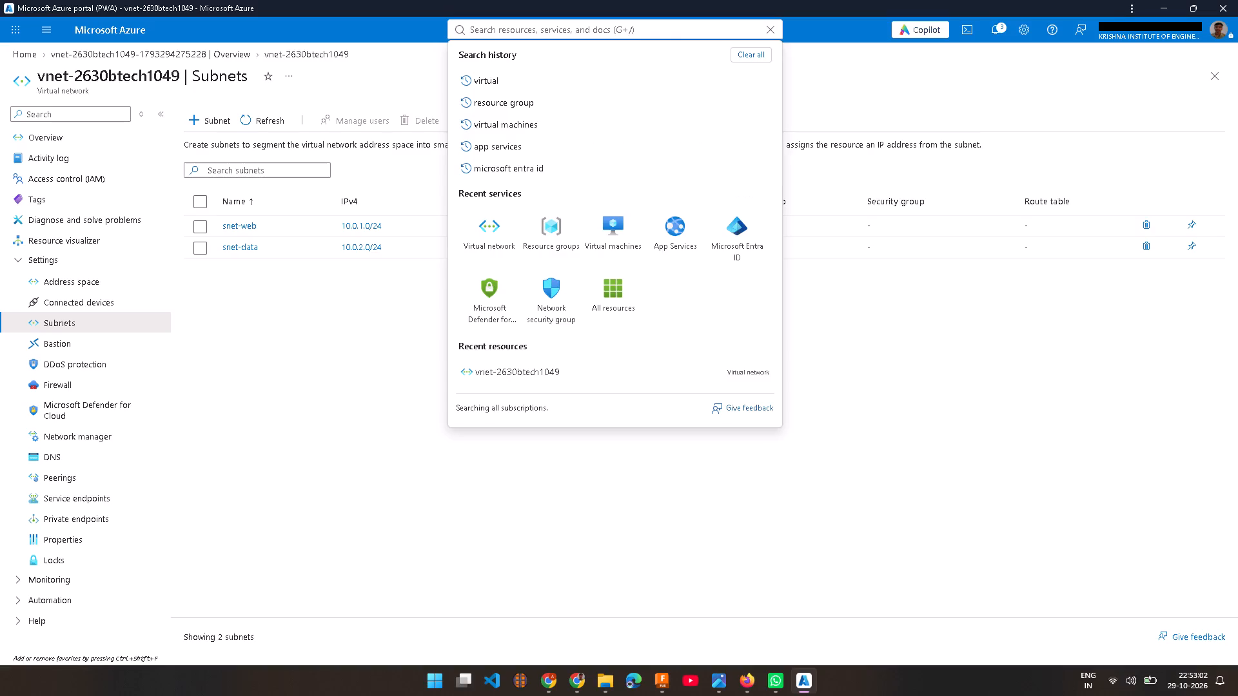
pyautogui.hotkey('shift', 'n')
pyautogui.write('etwor')
pyautogui.write('k')
pyautogui.press('space')
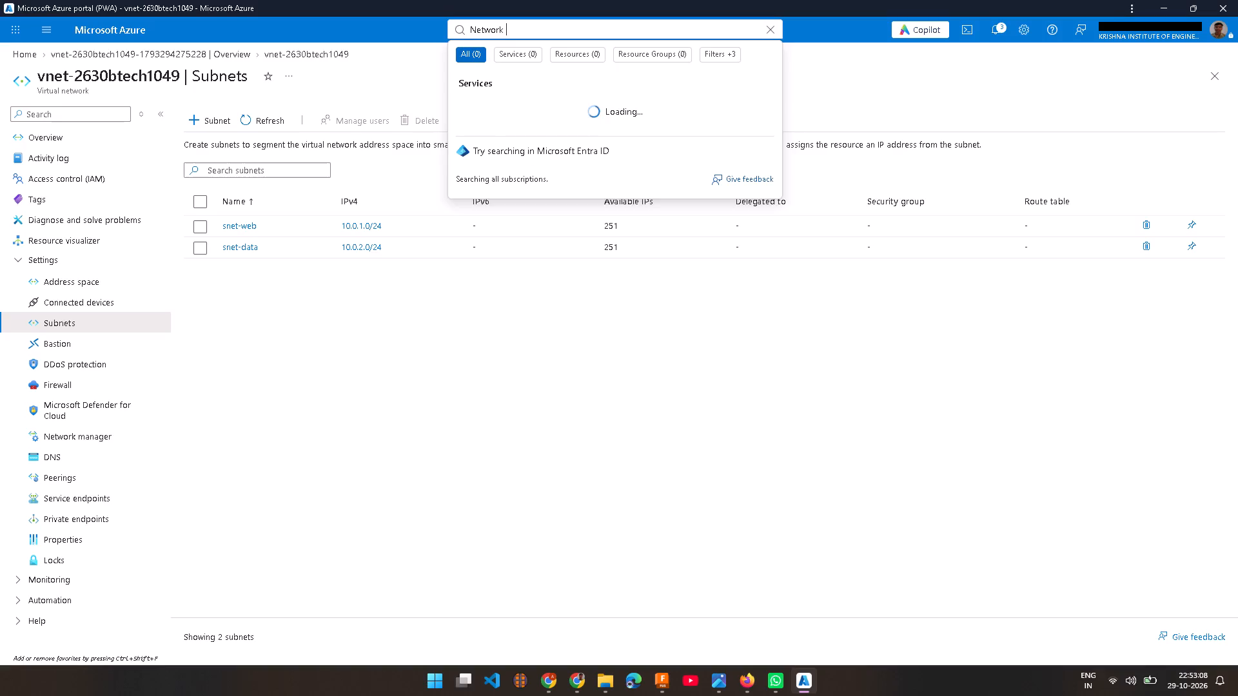
pyautogui.write('se')
pyautogui.press('c')
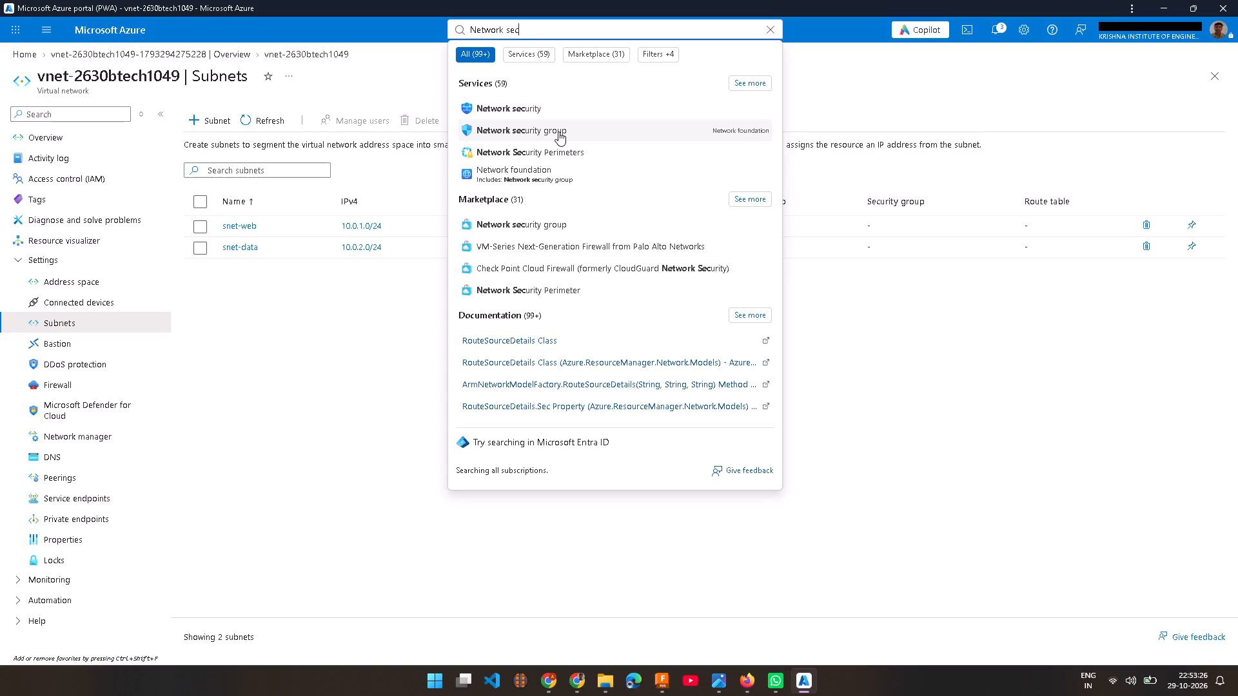
pyautogui.click(558, 131)
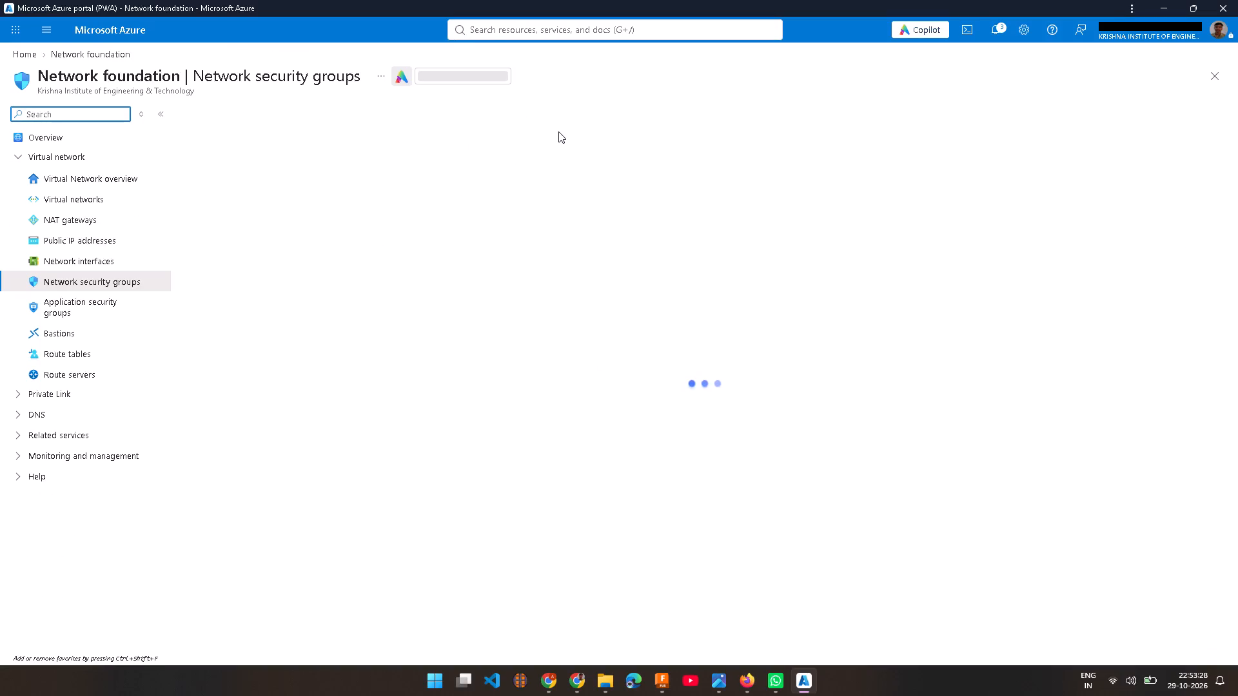
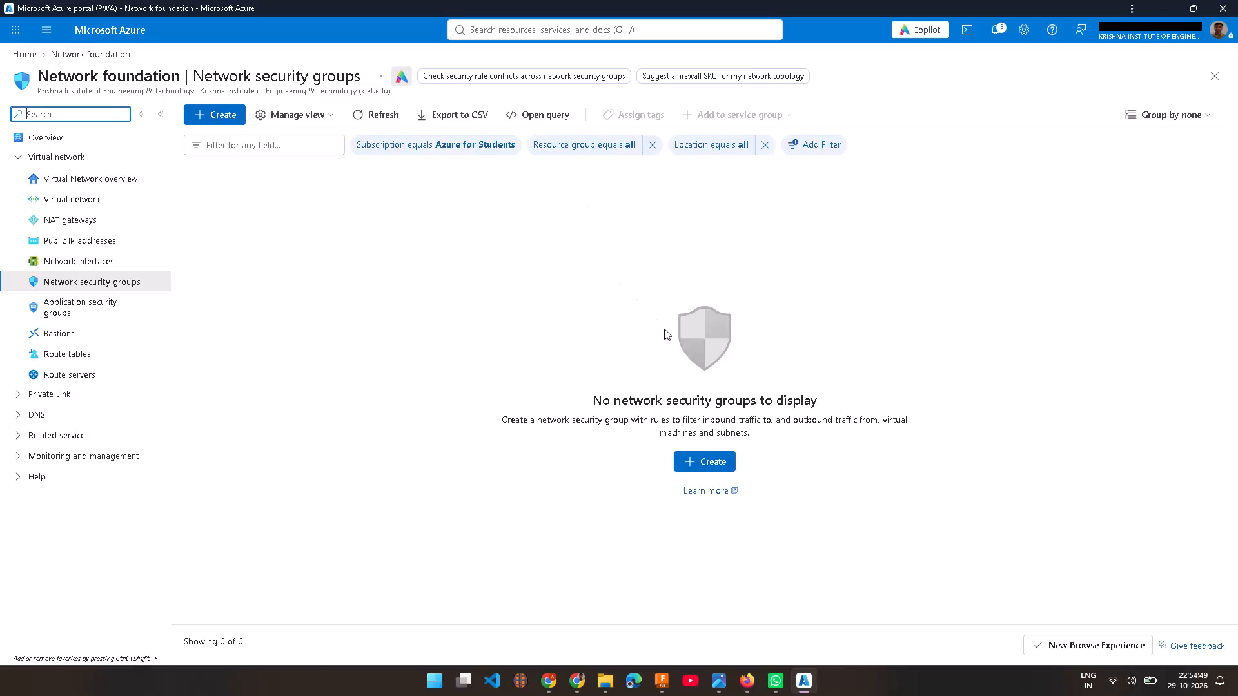
pyautogui.click(707, 455)
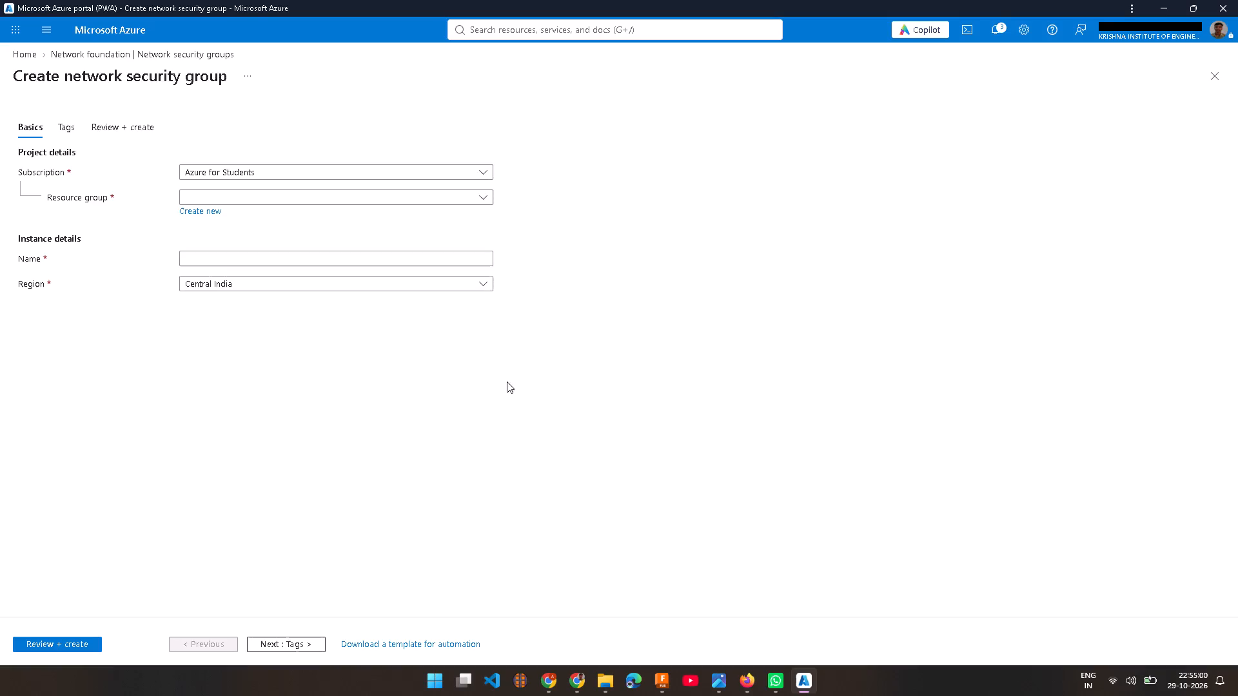
pyautogui.click(254, 194)
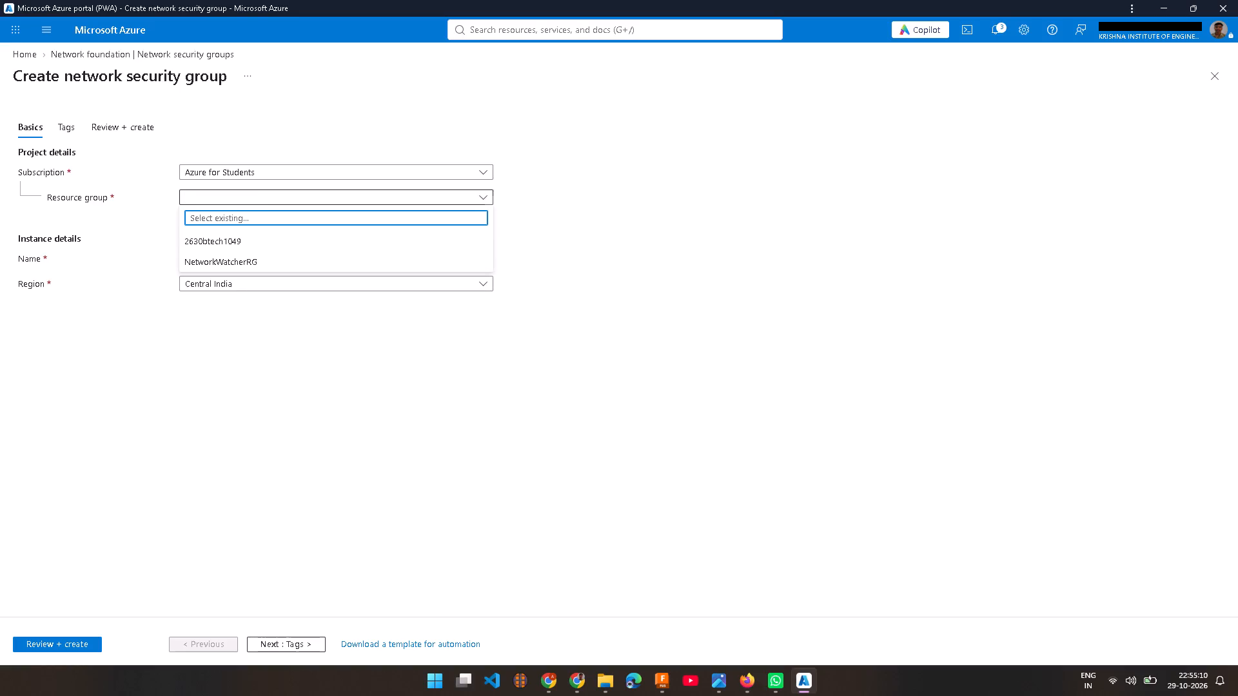
pyautogui.click(257, 244)
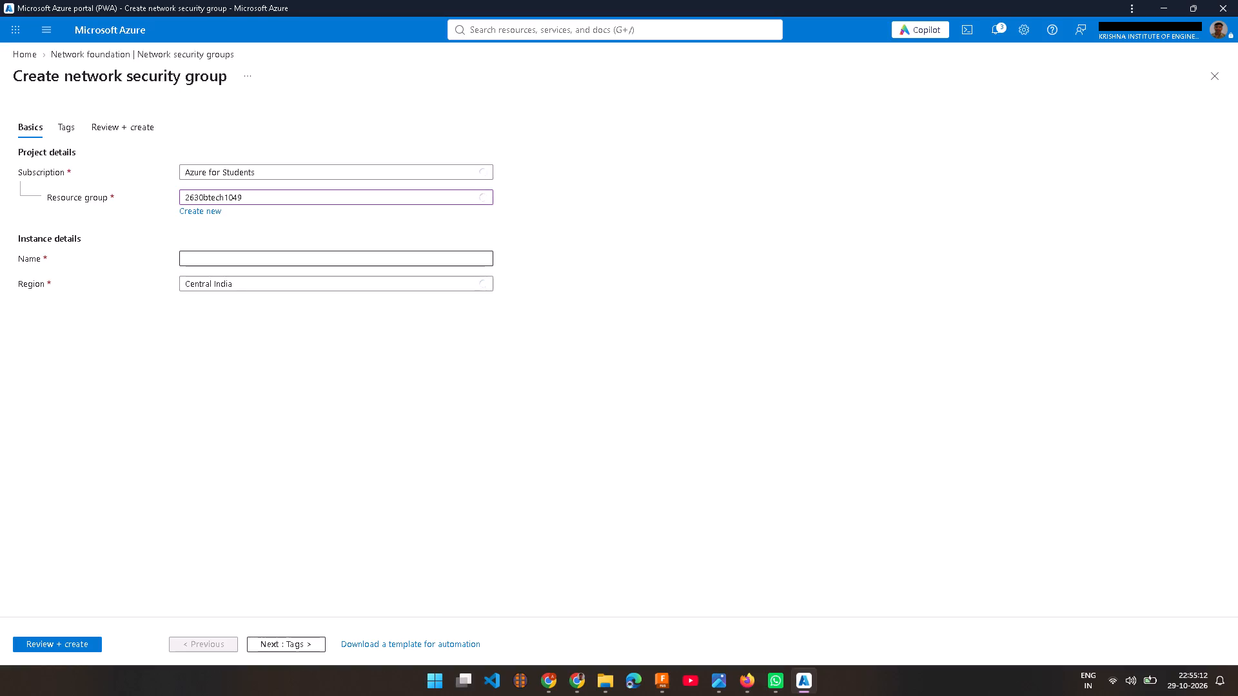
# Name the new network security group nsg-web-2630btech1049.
pyautogui.click(248, 260)
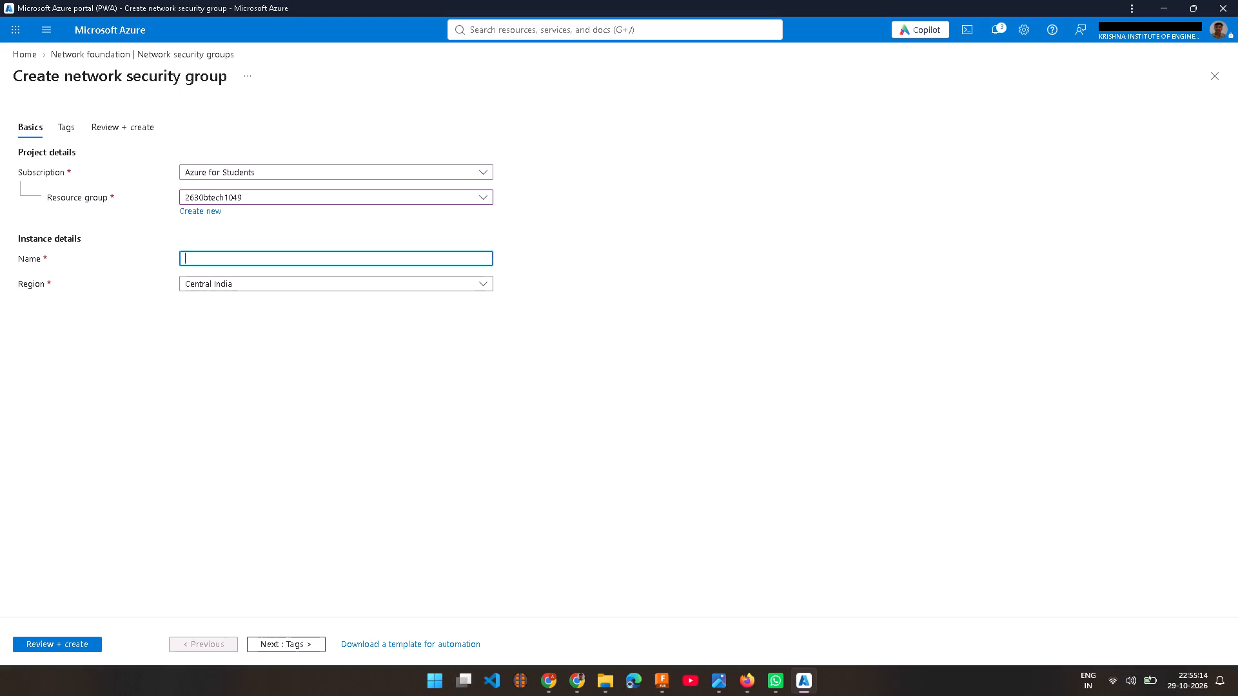
pyautogui.press('n')
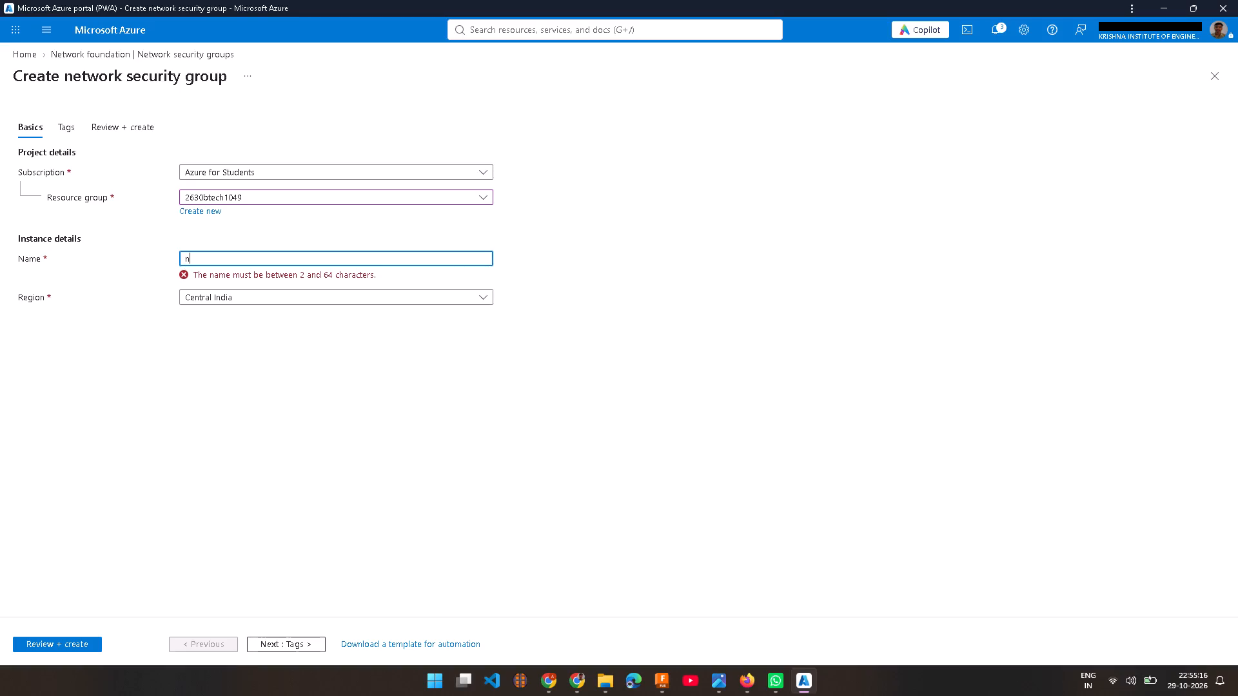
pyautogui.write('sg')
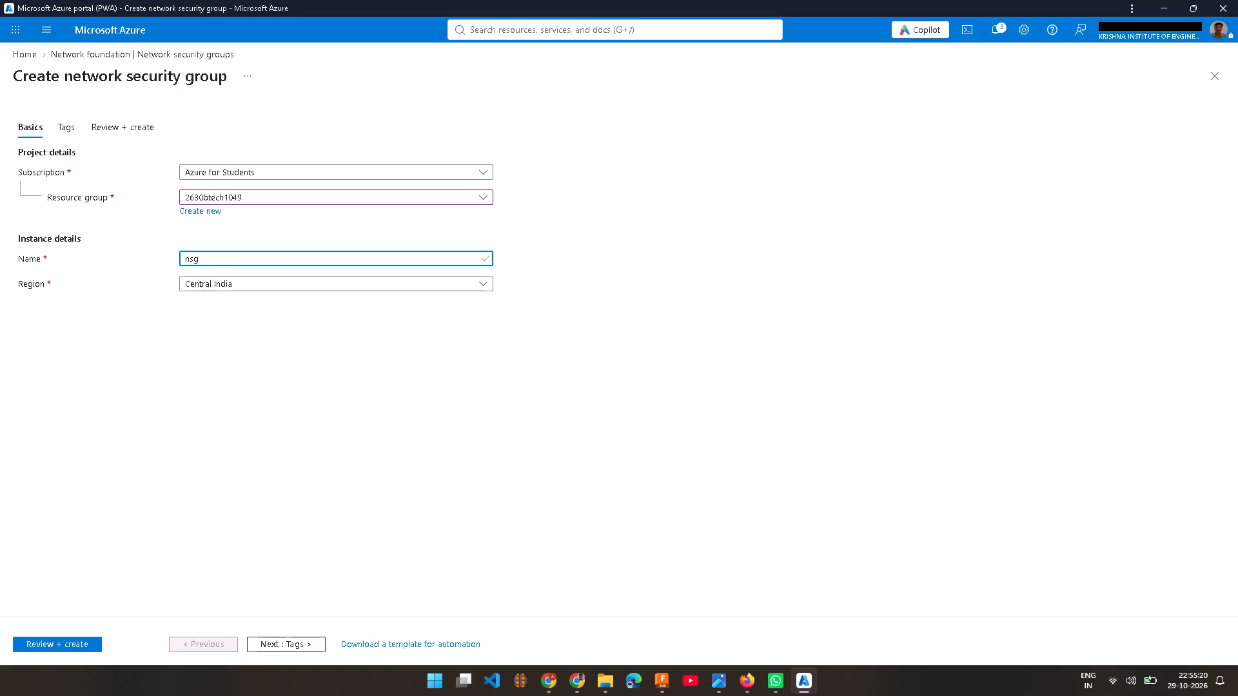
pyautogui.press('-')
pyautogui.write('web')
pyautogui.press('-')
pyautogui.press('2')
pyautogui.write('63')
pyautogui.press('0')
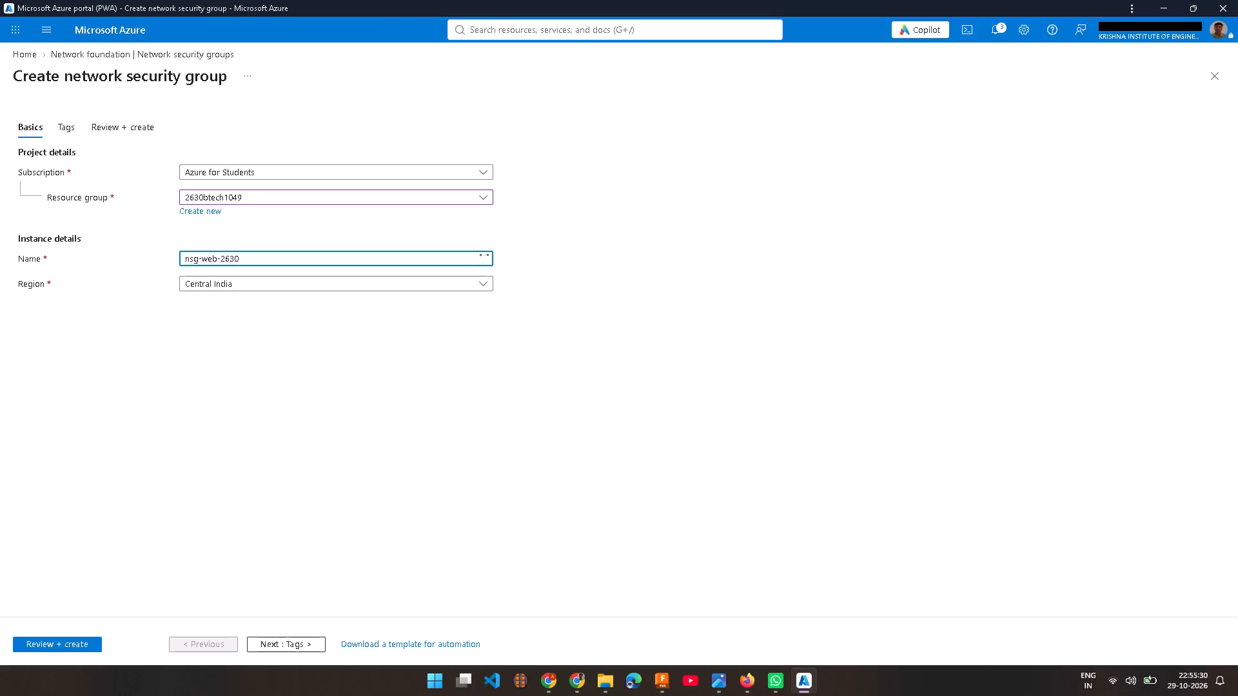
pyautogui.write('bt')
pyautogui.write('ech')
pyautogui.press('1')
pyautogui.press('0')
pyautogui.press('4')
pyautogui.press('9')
# Validate and review the network security group's settings, and go back to its Tags settings.
pyautogui.click(56, 641)
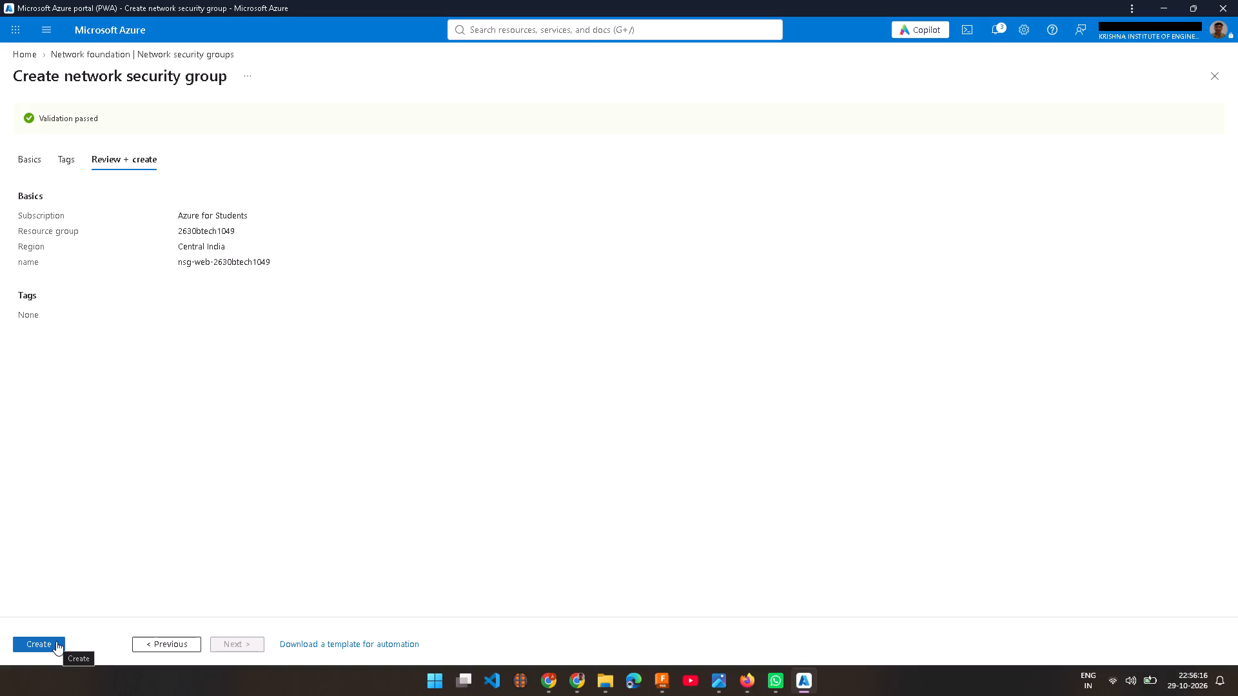
pyautogui.click(161, 643)
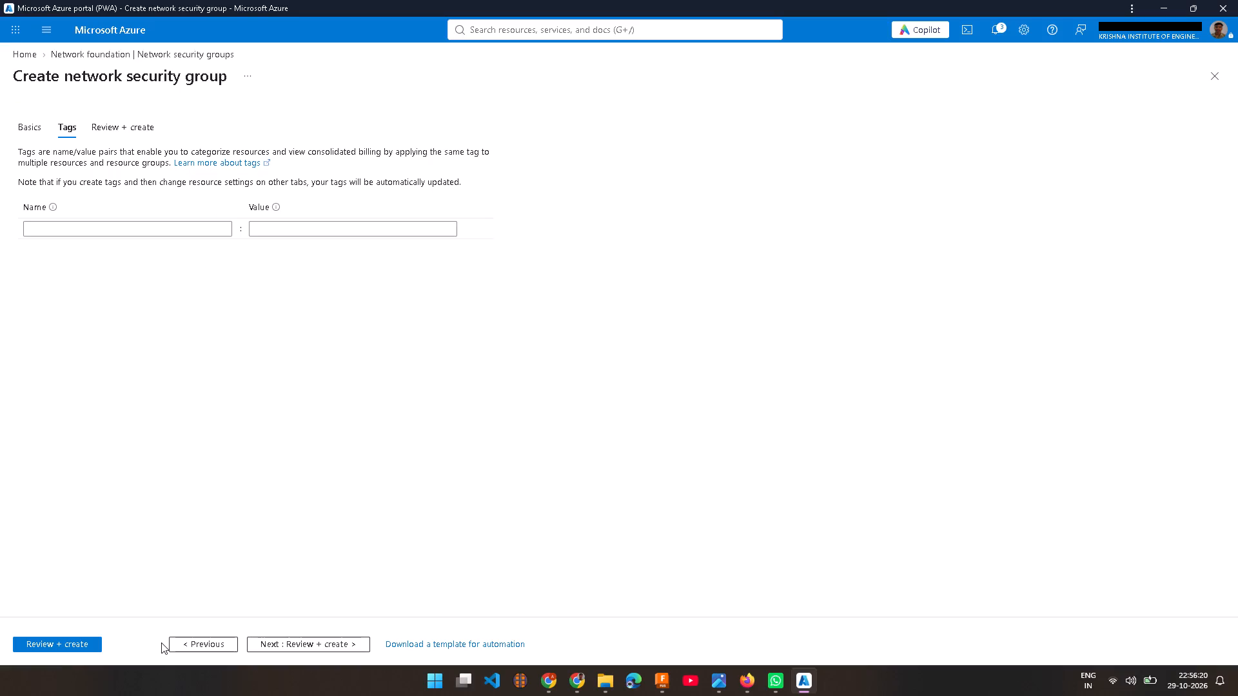
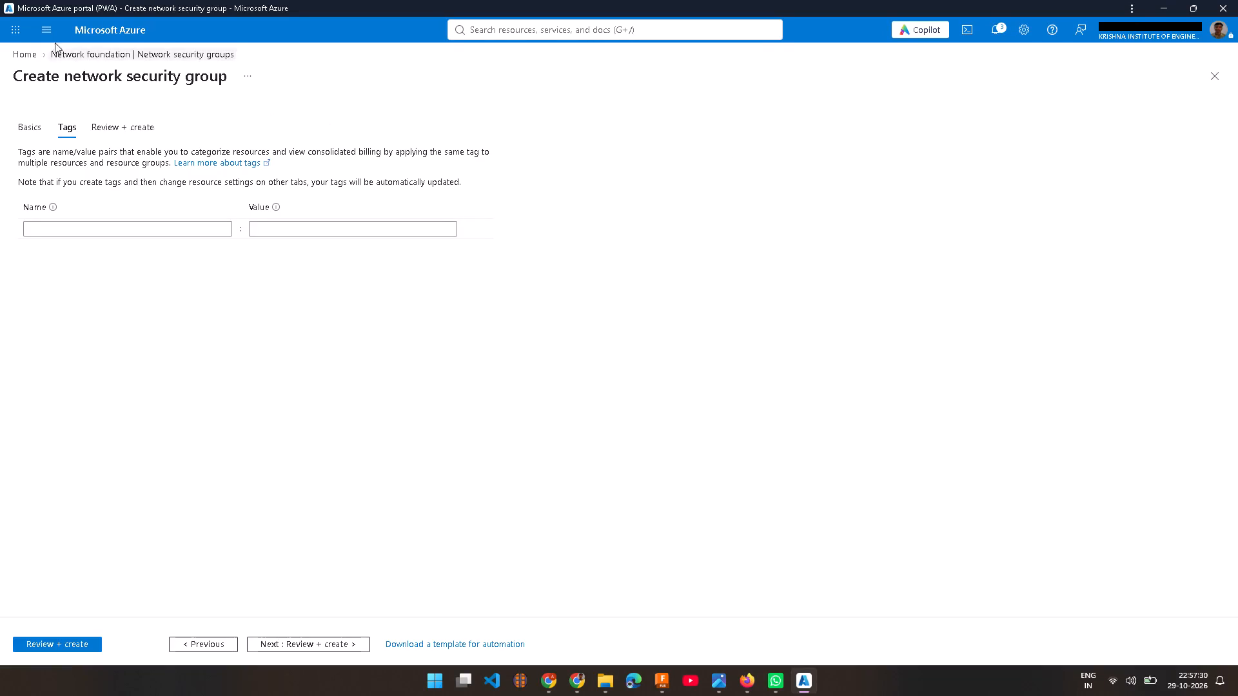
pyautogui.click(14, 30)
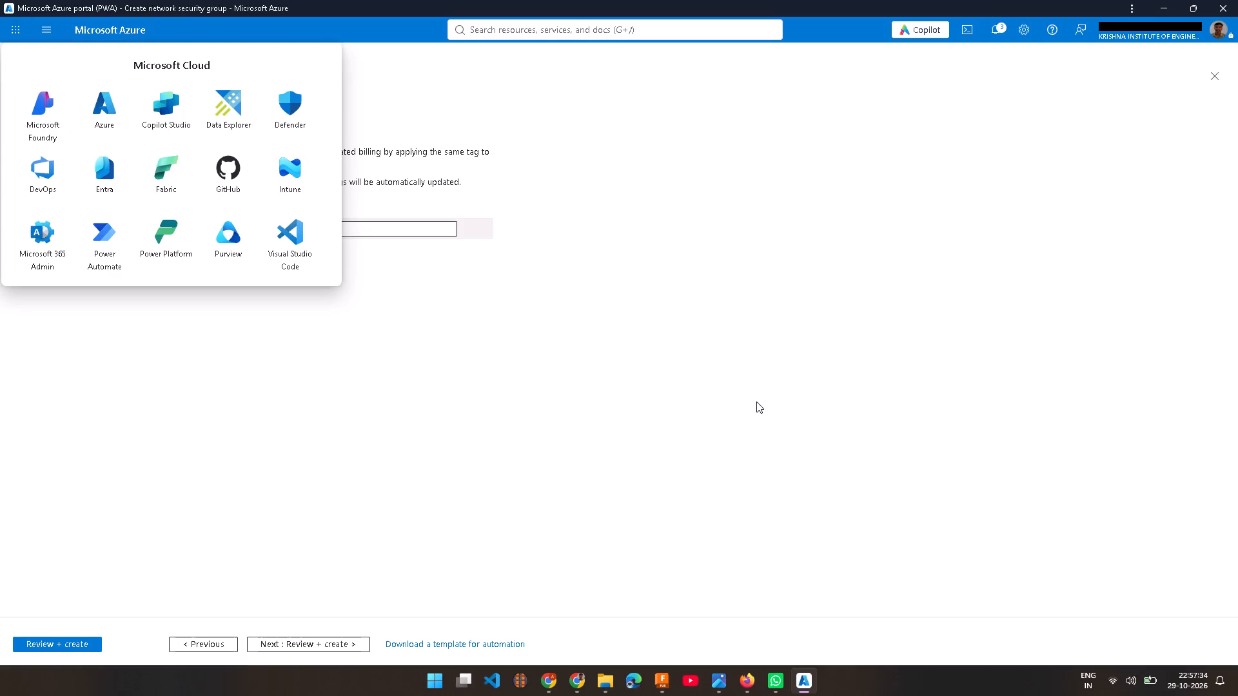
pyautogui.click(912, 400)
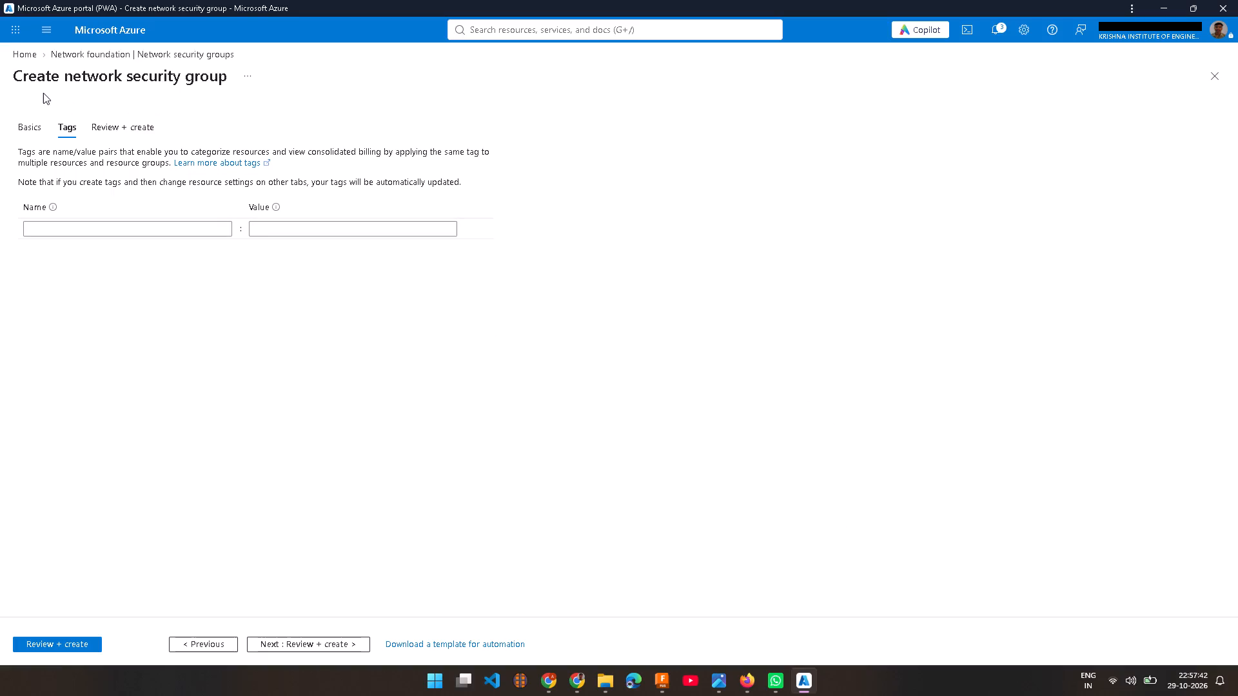
pyautogui.click(26, 56)
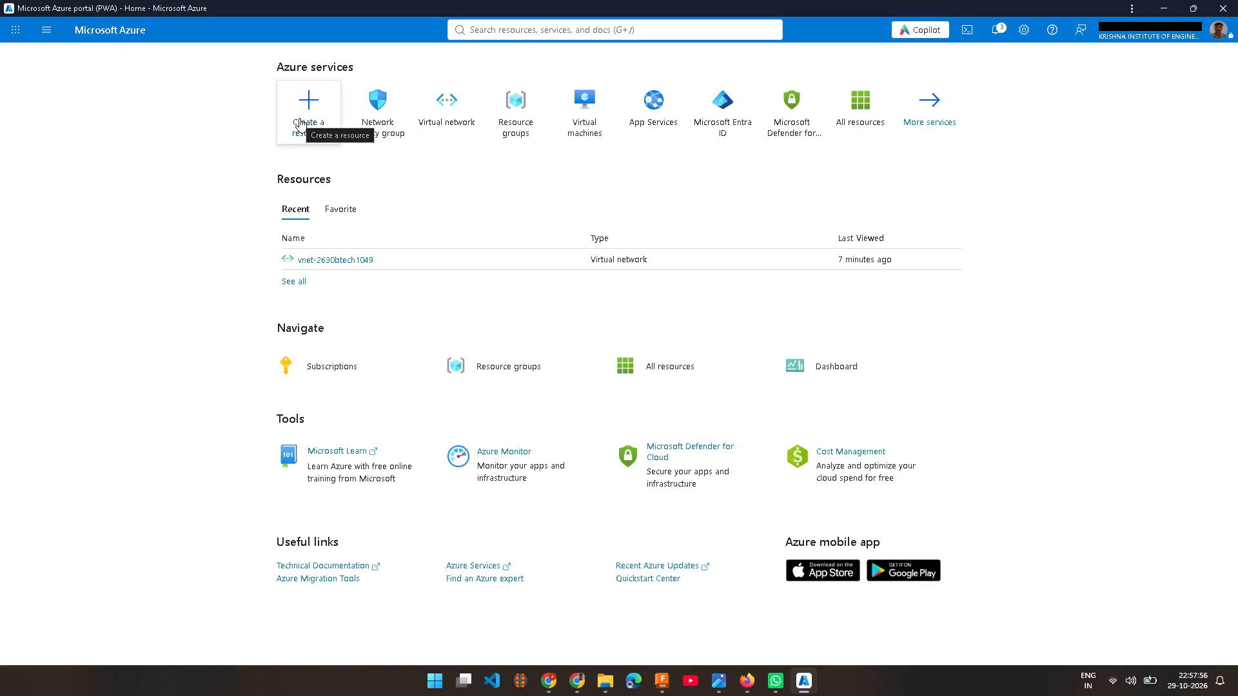
pyautogui.click(480, 365)
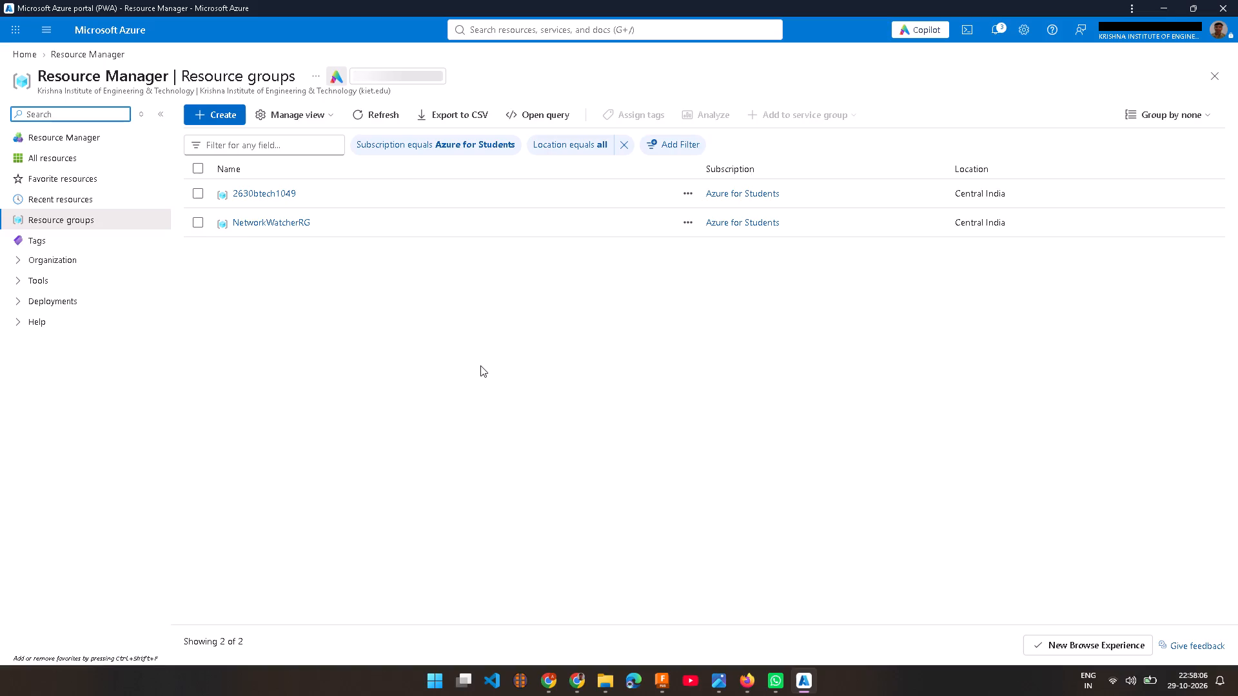
pyautogui.click(213, 119)
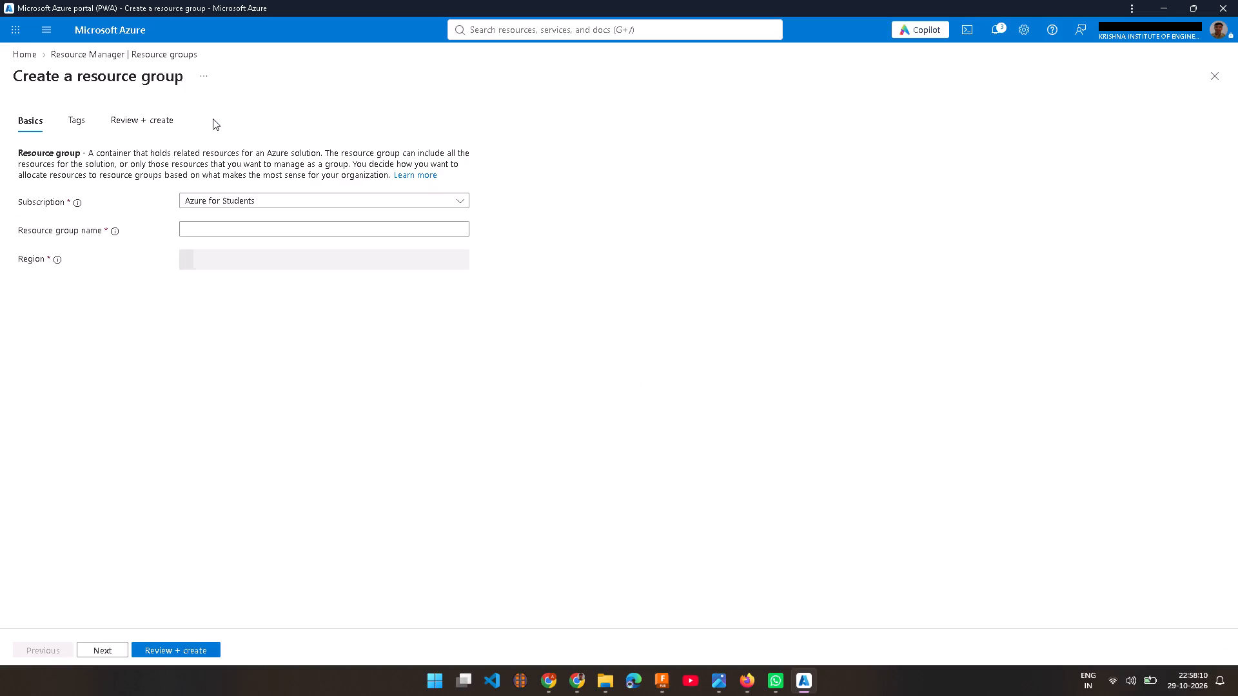
pyautogui.click(227, 222)
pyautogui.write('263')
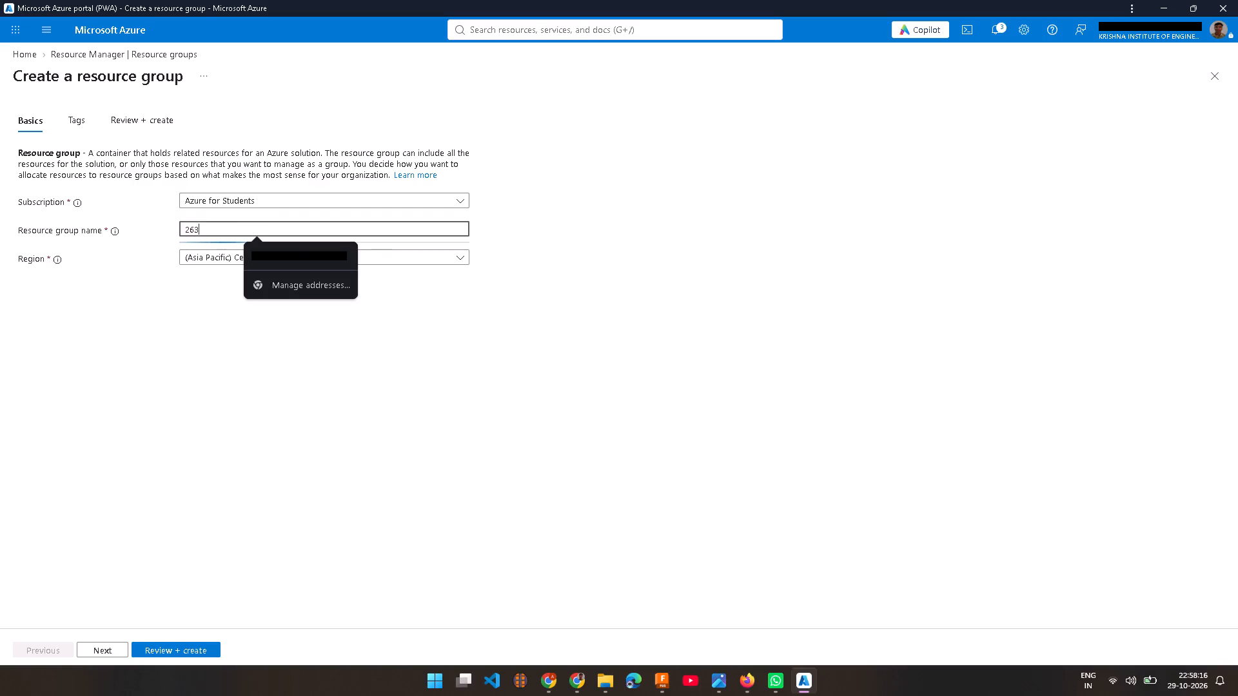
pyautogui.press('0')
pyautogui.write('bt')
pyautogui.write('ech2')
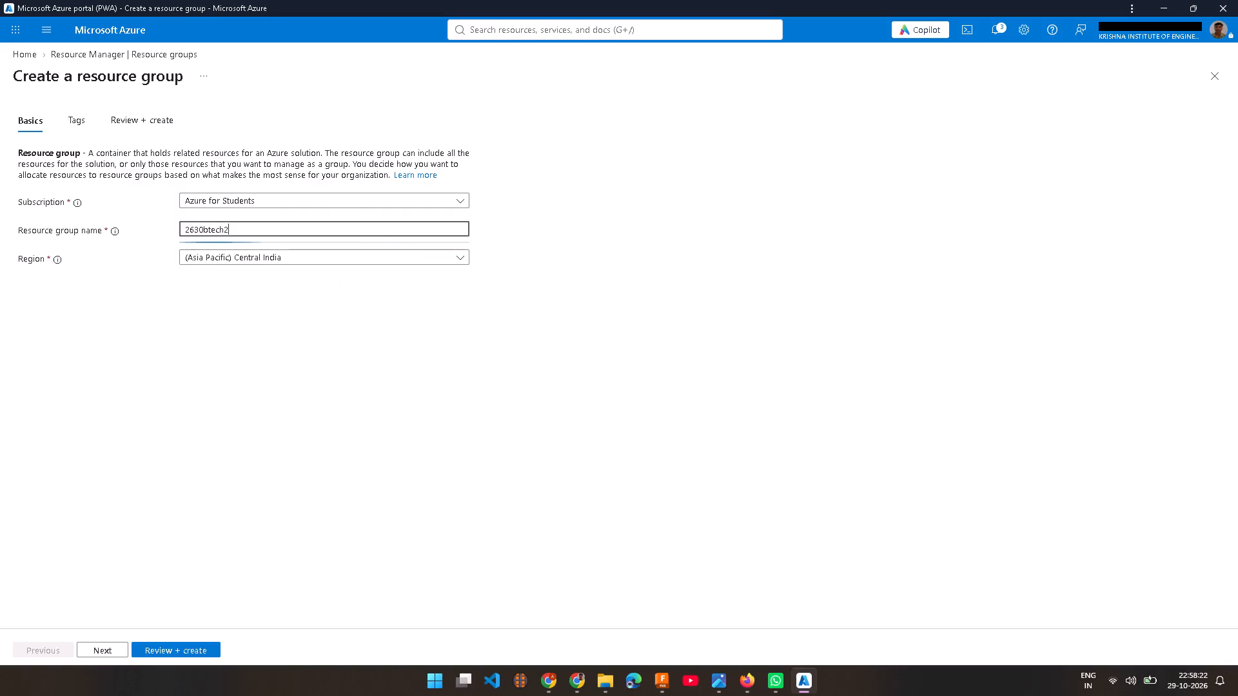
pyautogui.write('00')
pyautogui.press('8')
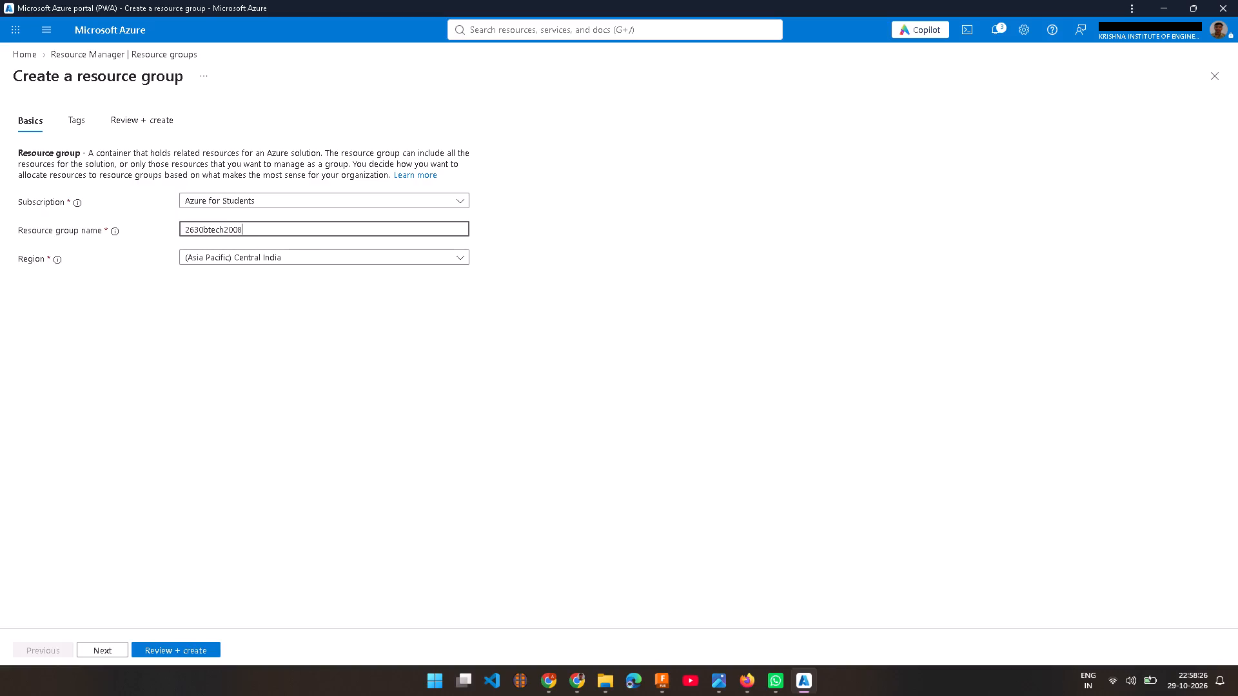
pyautogui.click(199, 646)
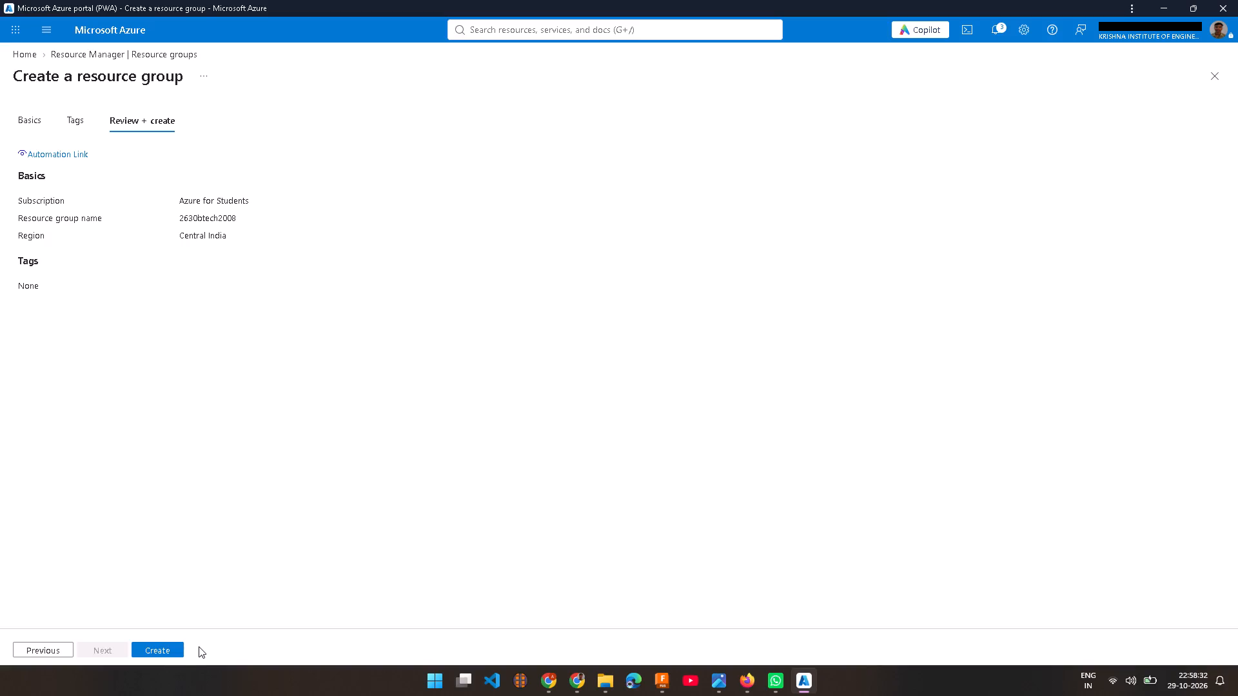
pyautogui.click(167, 650)
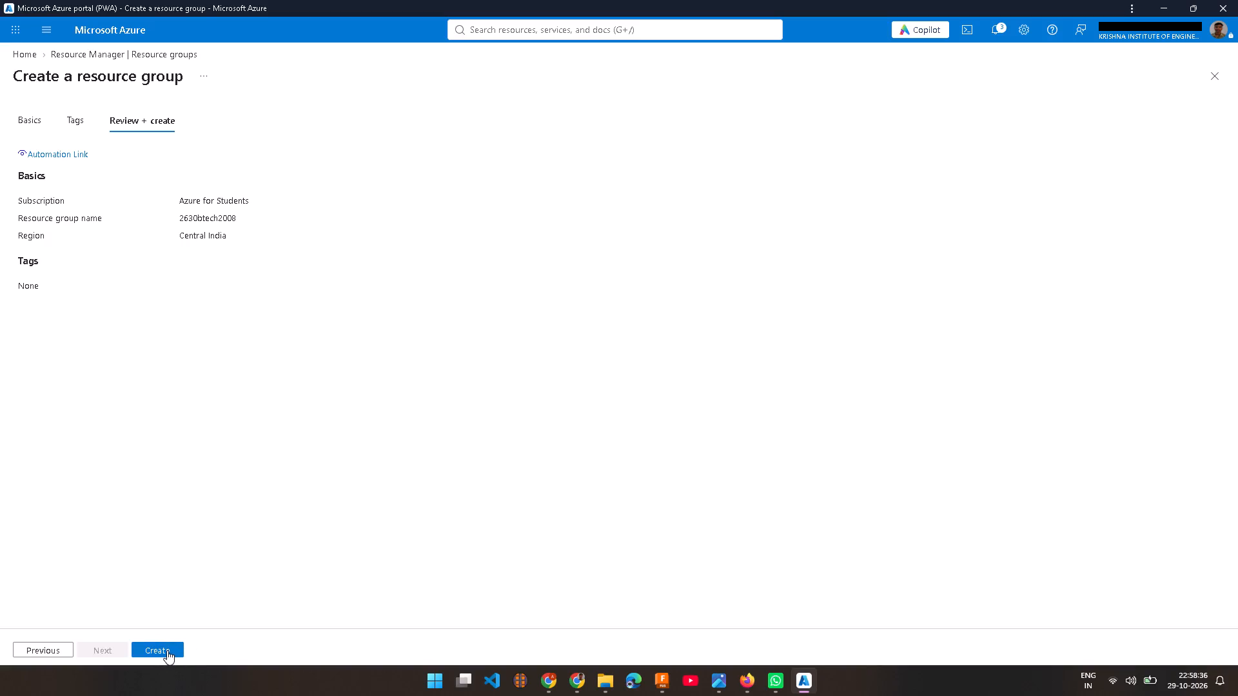
pyautogui.click(167, 650)
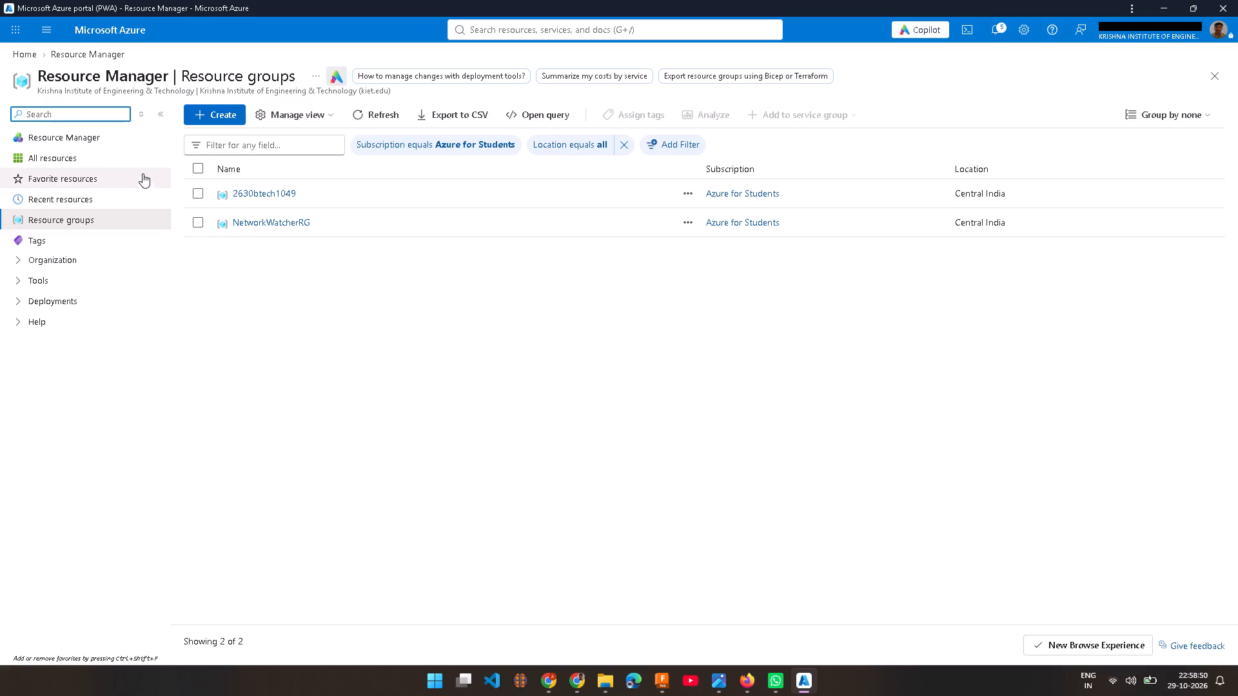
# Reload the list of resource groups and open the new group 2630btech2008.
pyautogui.click(124, 146)
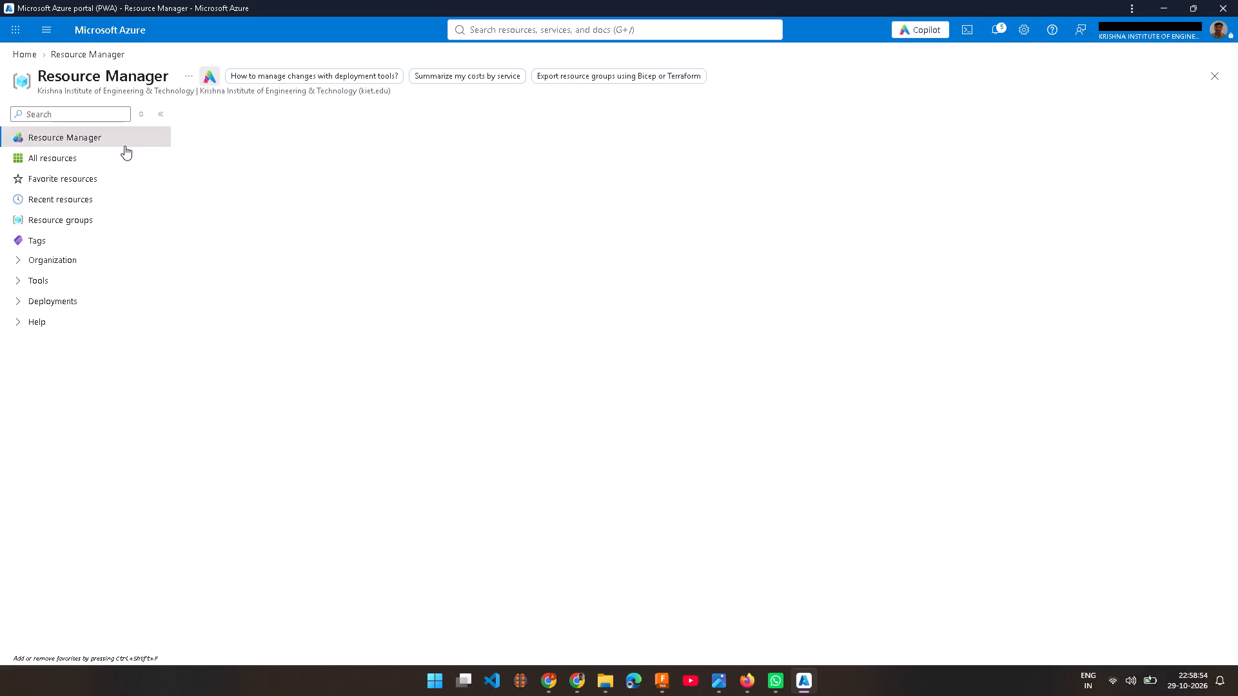
pyautogui.click(119, 224)
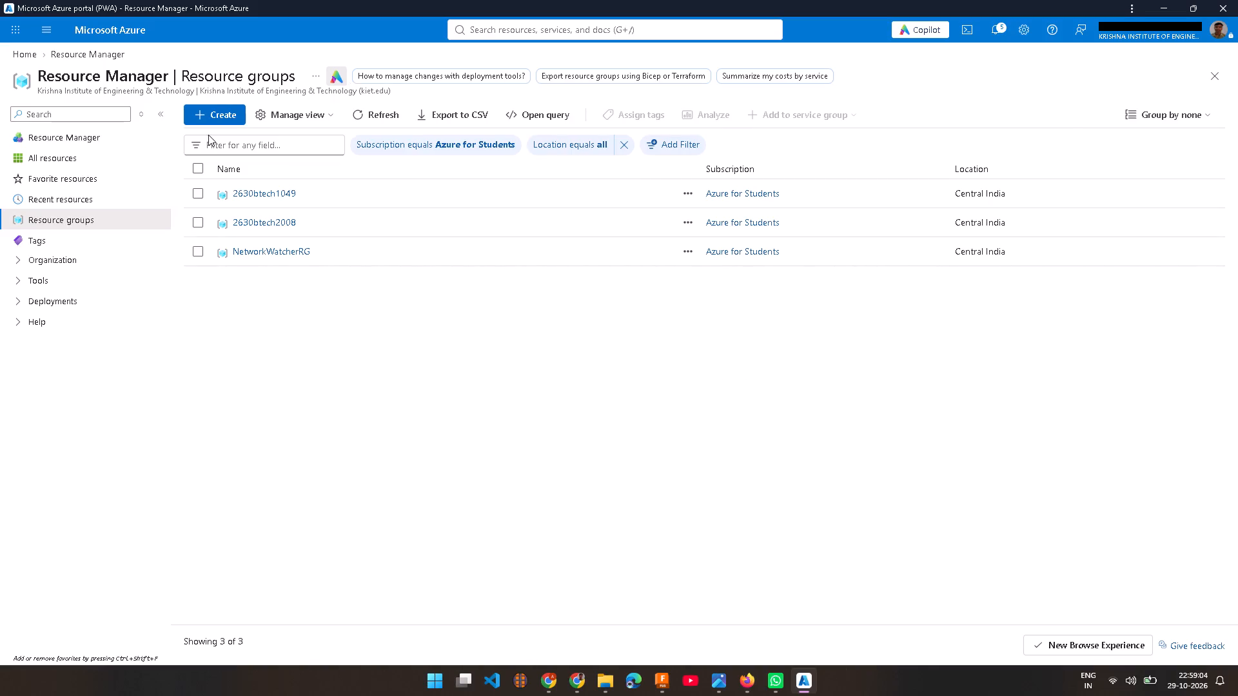
pyautogui.click(288, 219)
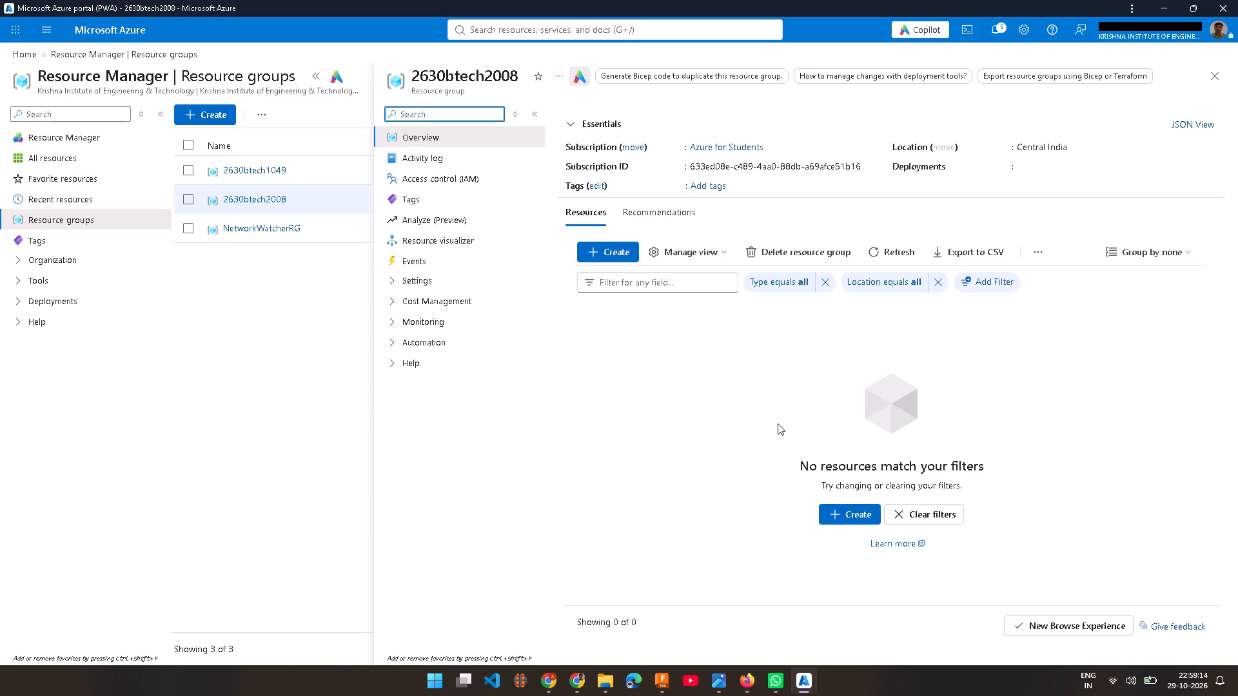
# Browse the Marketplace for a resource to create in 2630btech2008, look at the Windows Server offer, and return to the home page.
pyautogui.click(841, 513)
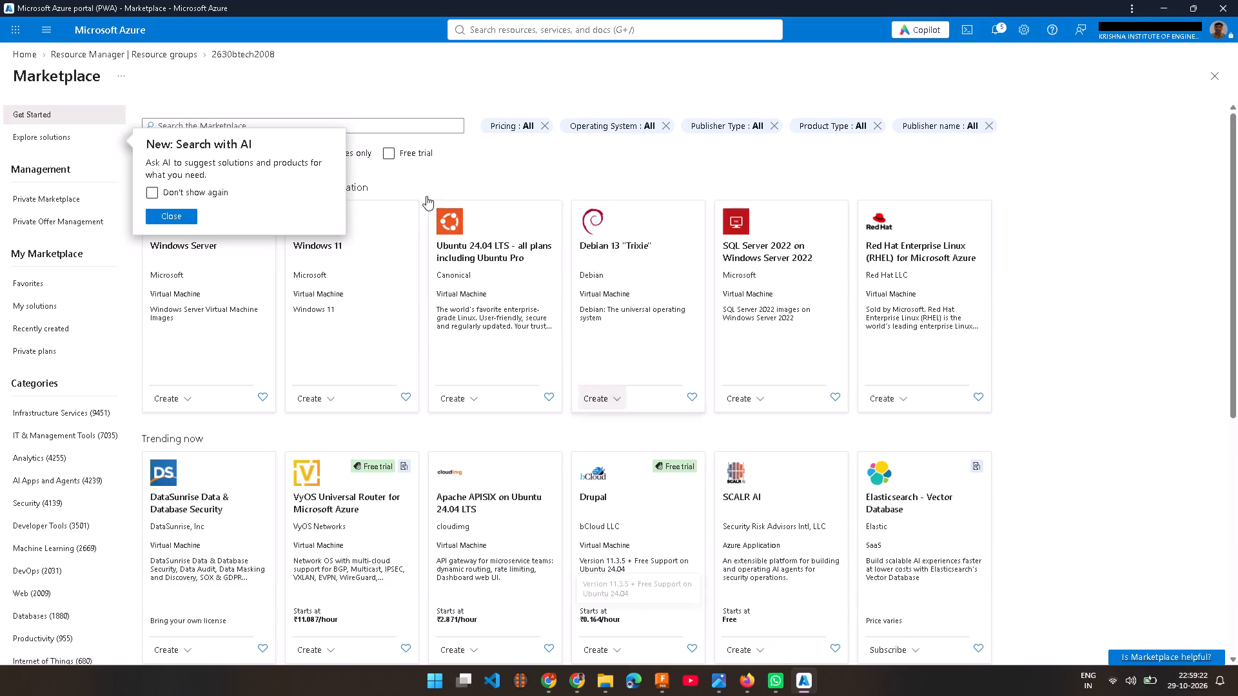
pyautogui.click(452, 188)
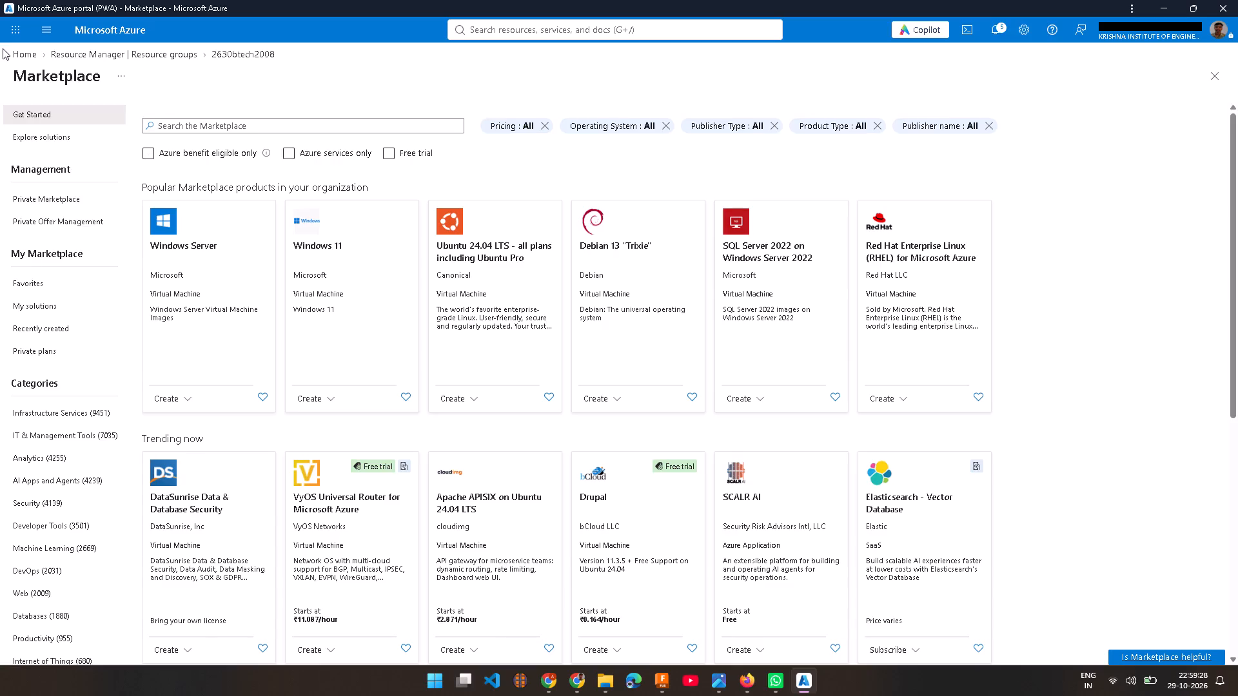
pyautogui.click(34, 57)
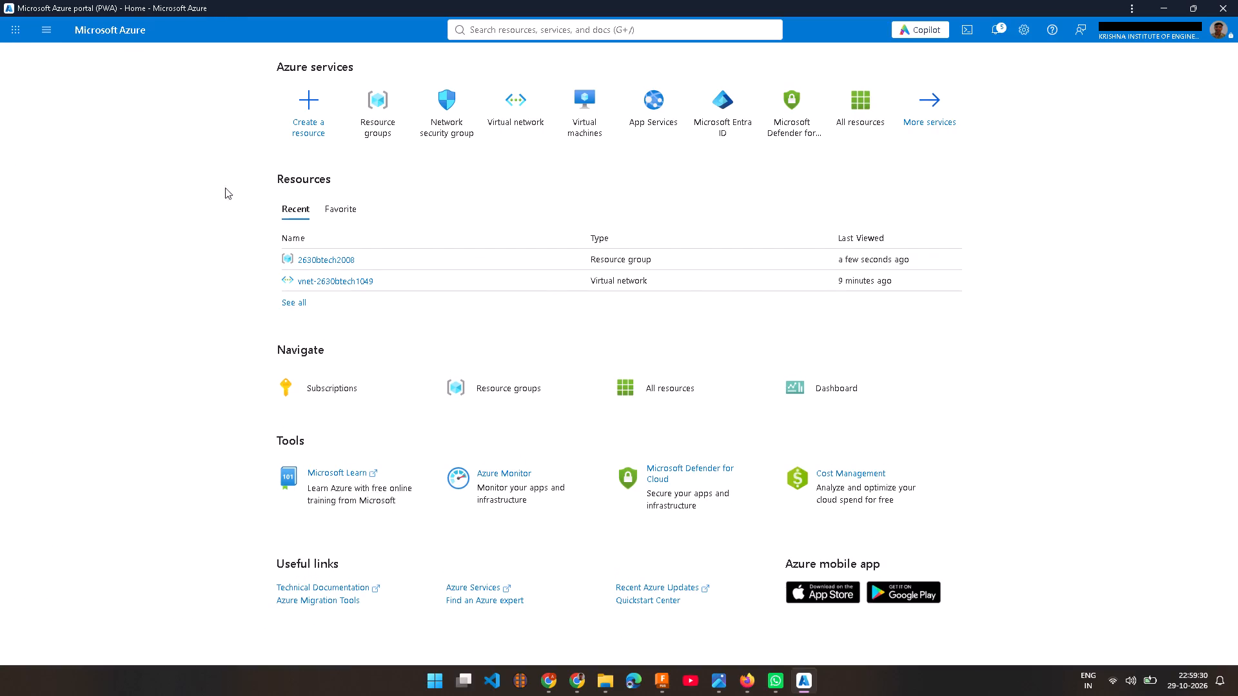
pyautogui.click(337, 258)
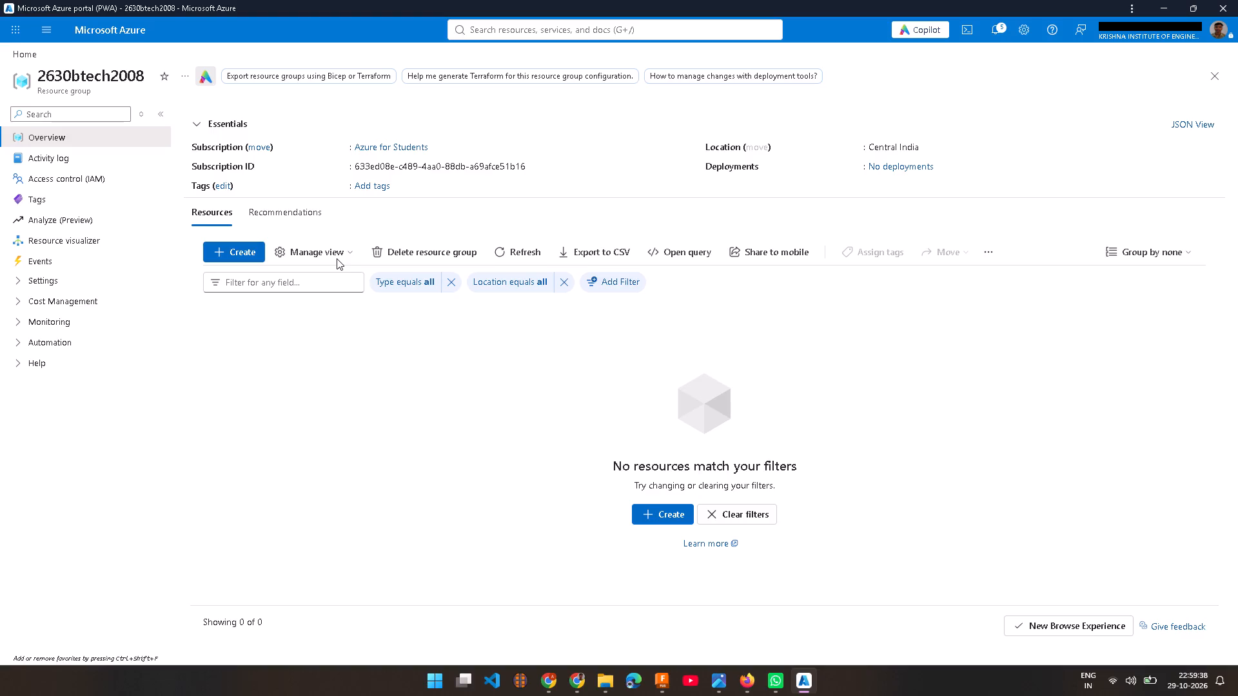
pyautogui.click(230, 252)
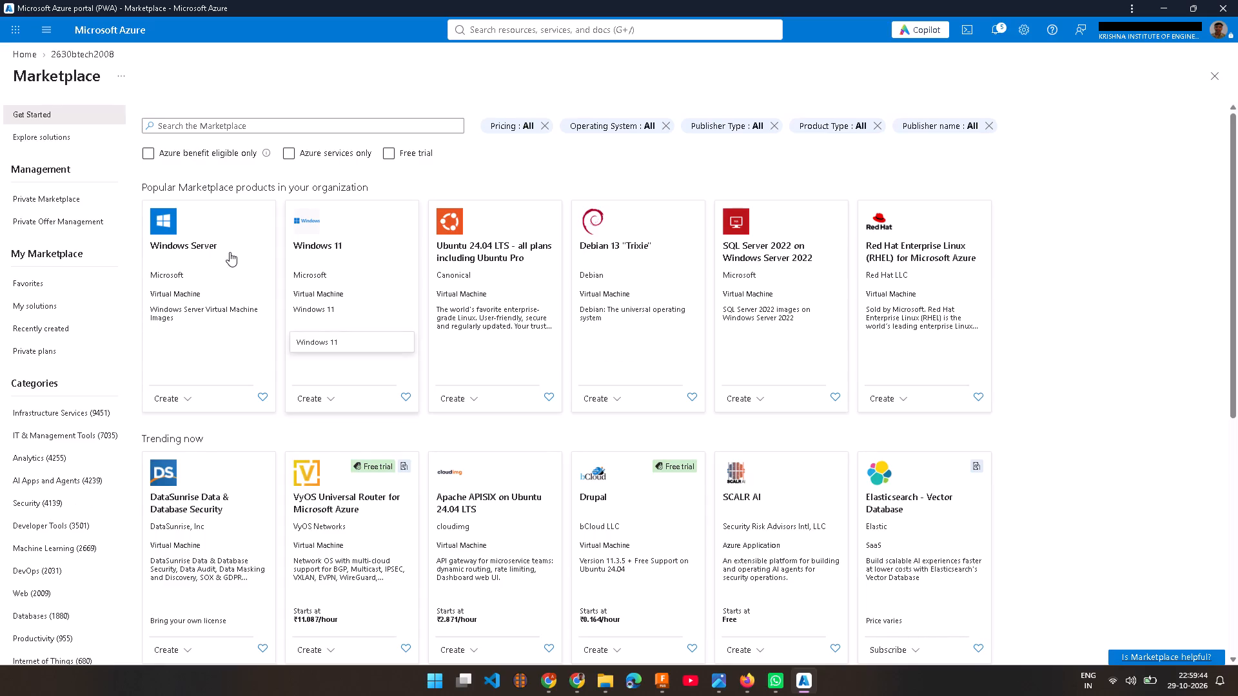
pyautogui.scroll(-4, 230, 252)
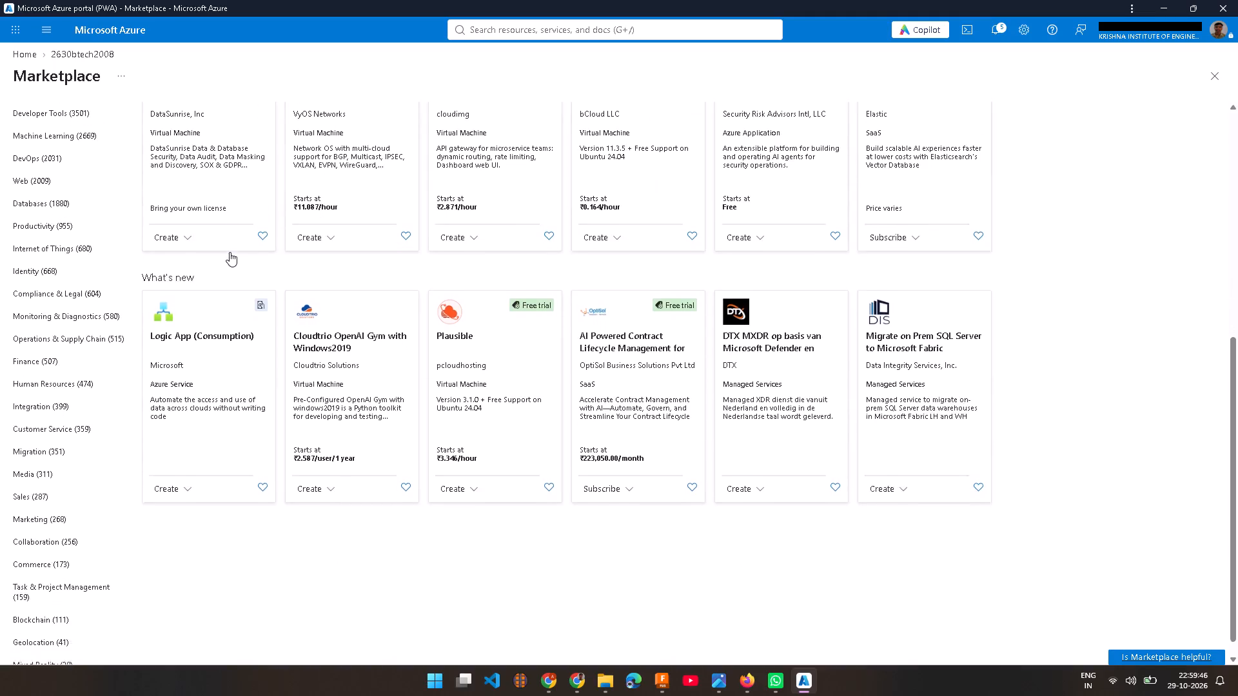
pyautogui.scroll(-1, 230, 252)
pyautogui.scroll(6, 230, 252)
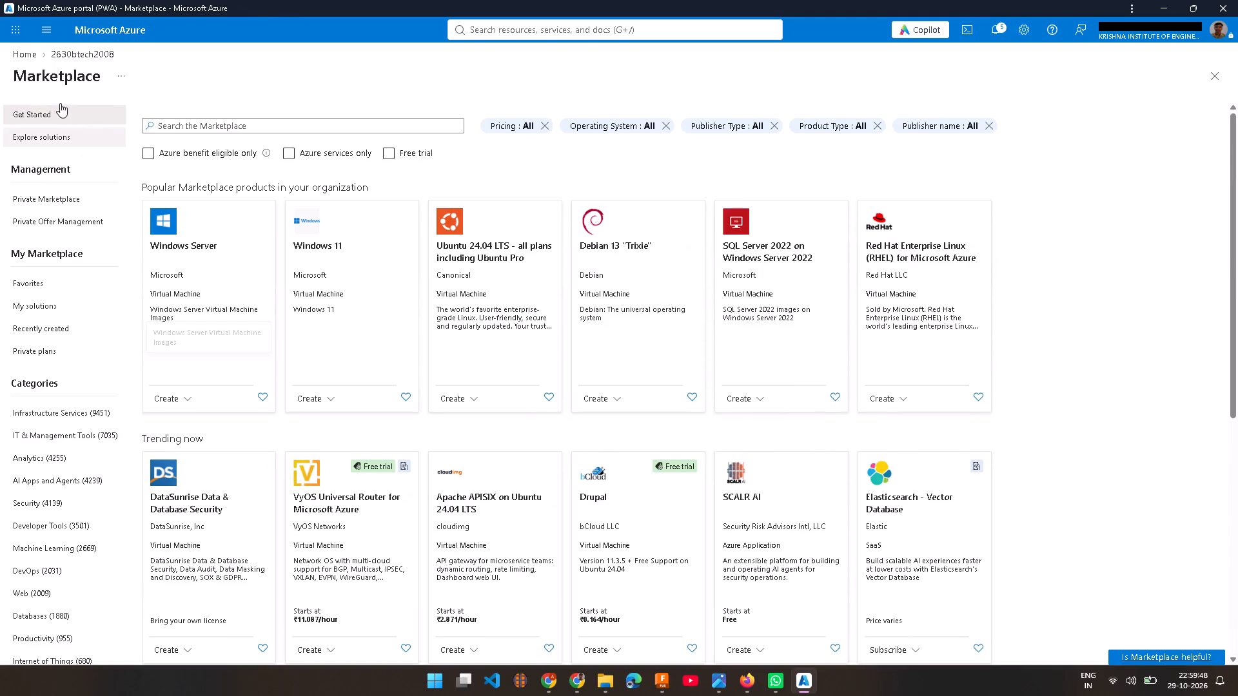
pyautogui.click(20, 34)
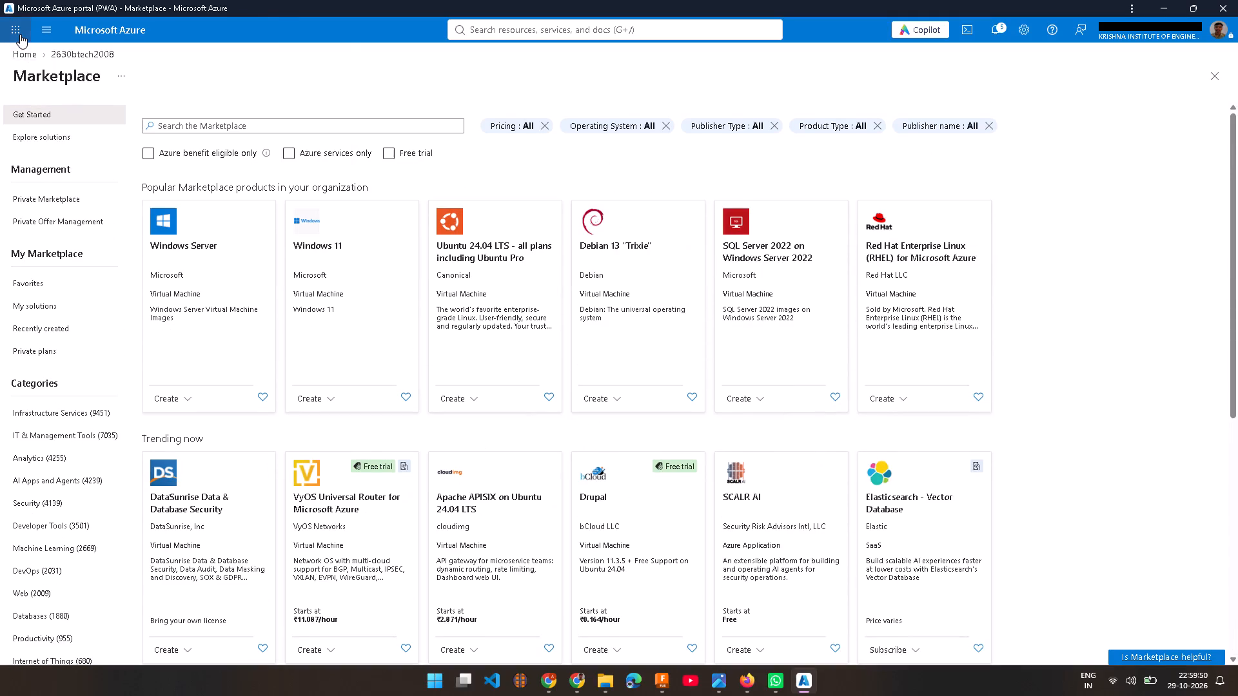
pyautogui.click(192, 360)
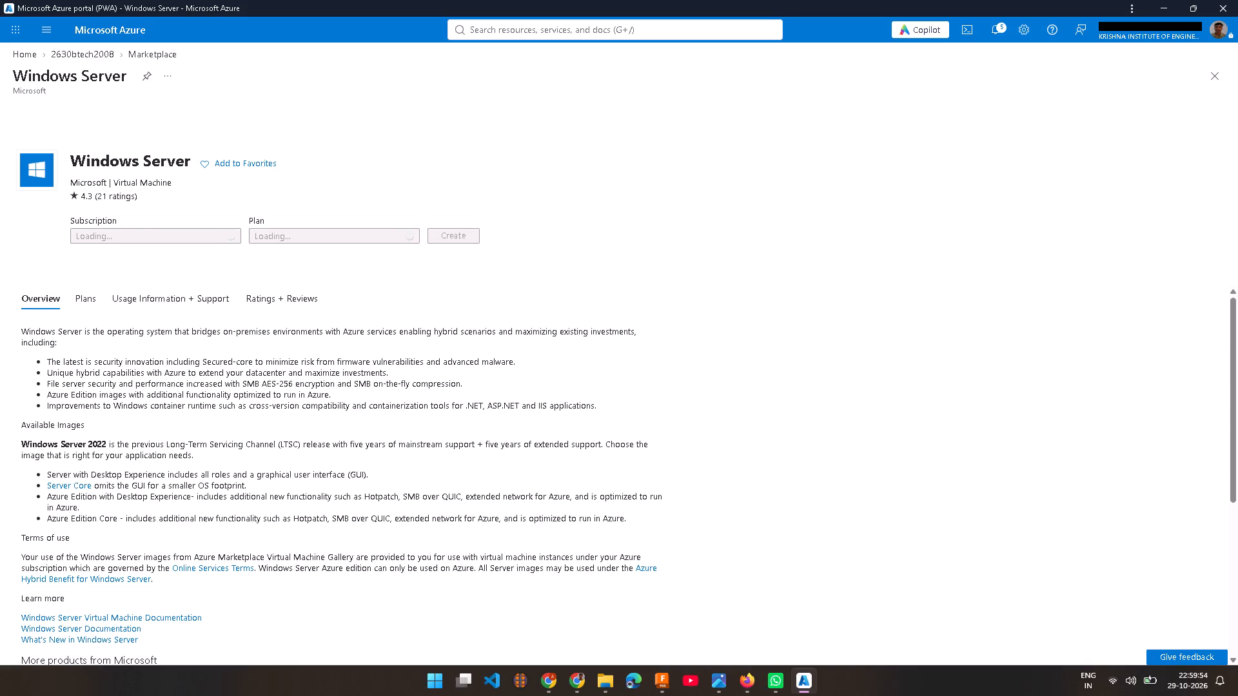
pyautogui.click(41, 36)
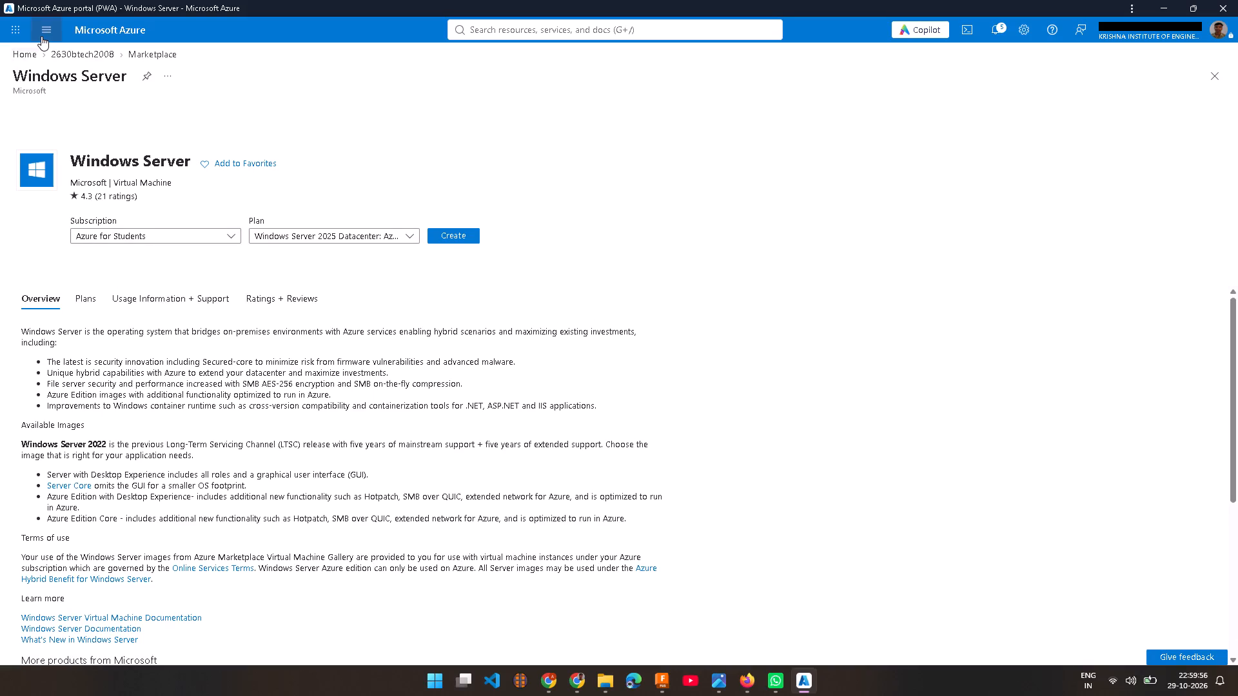
pyautogui.click(35, 73)
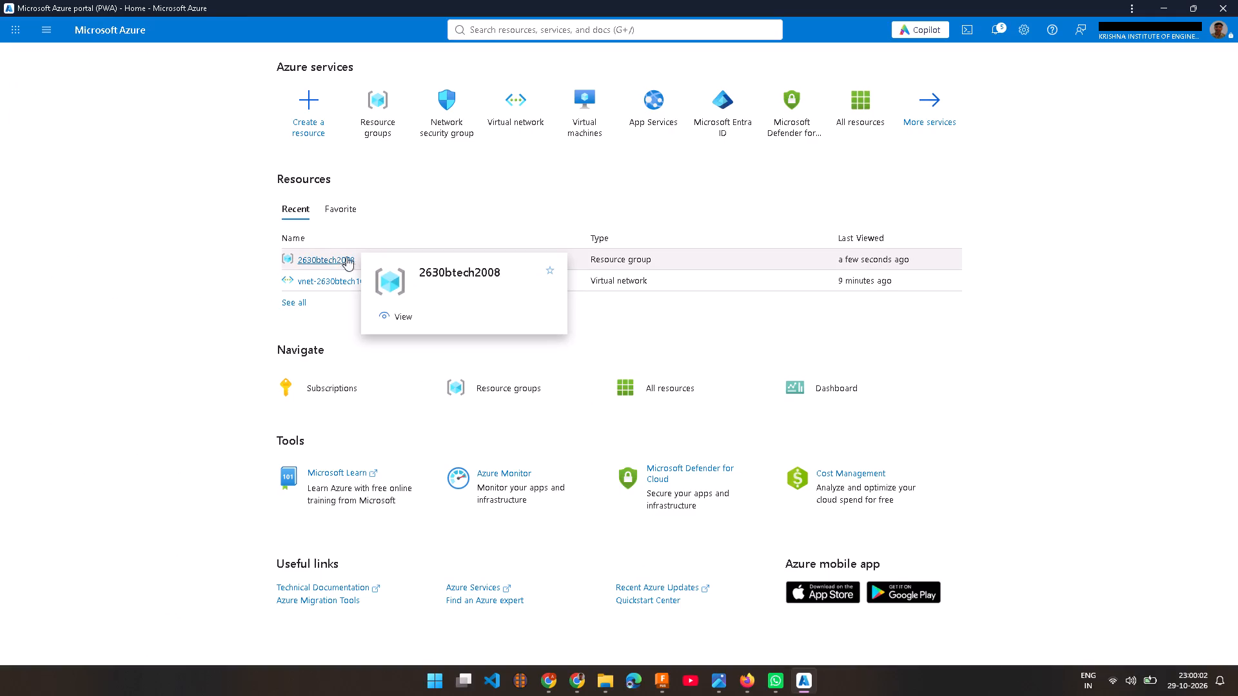
# Open the resource group 2630btech2008 from the recently viewed resources.
pyautogui.click(383, 281)
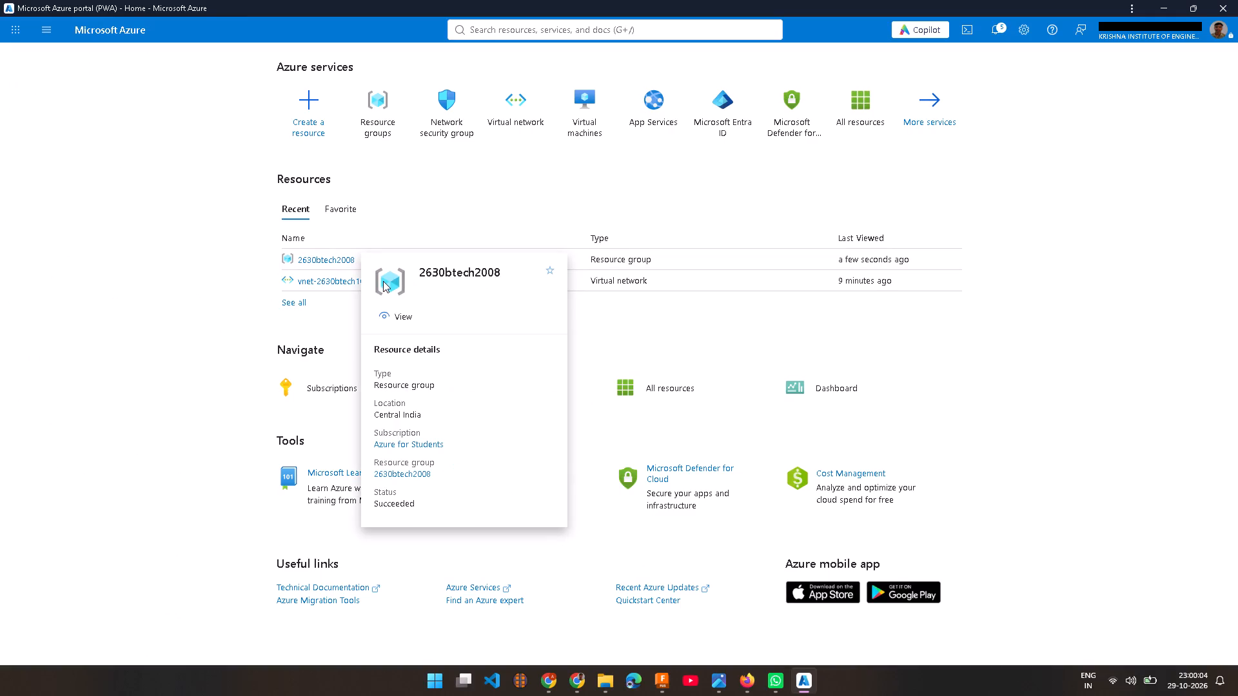
pyautogui.click(383, 281)
pyautogui.click(342, 258)
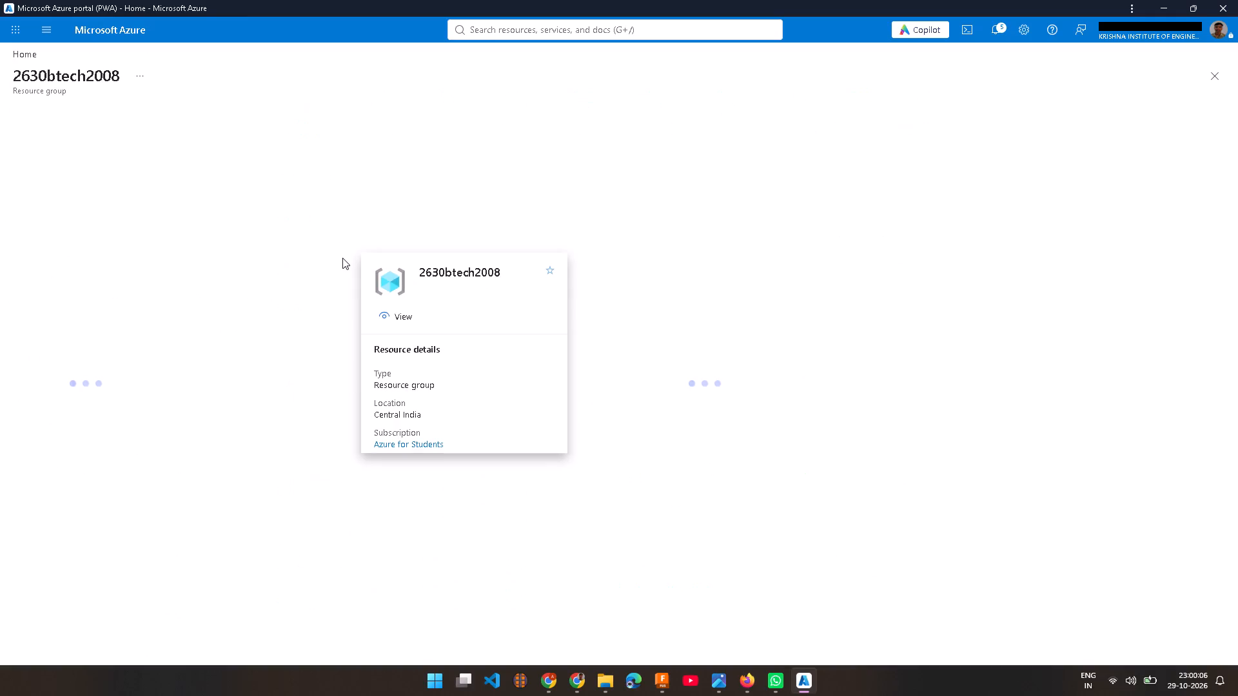
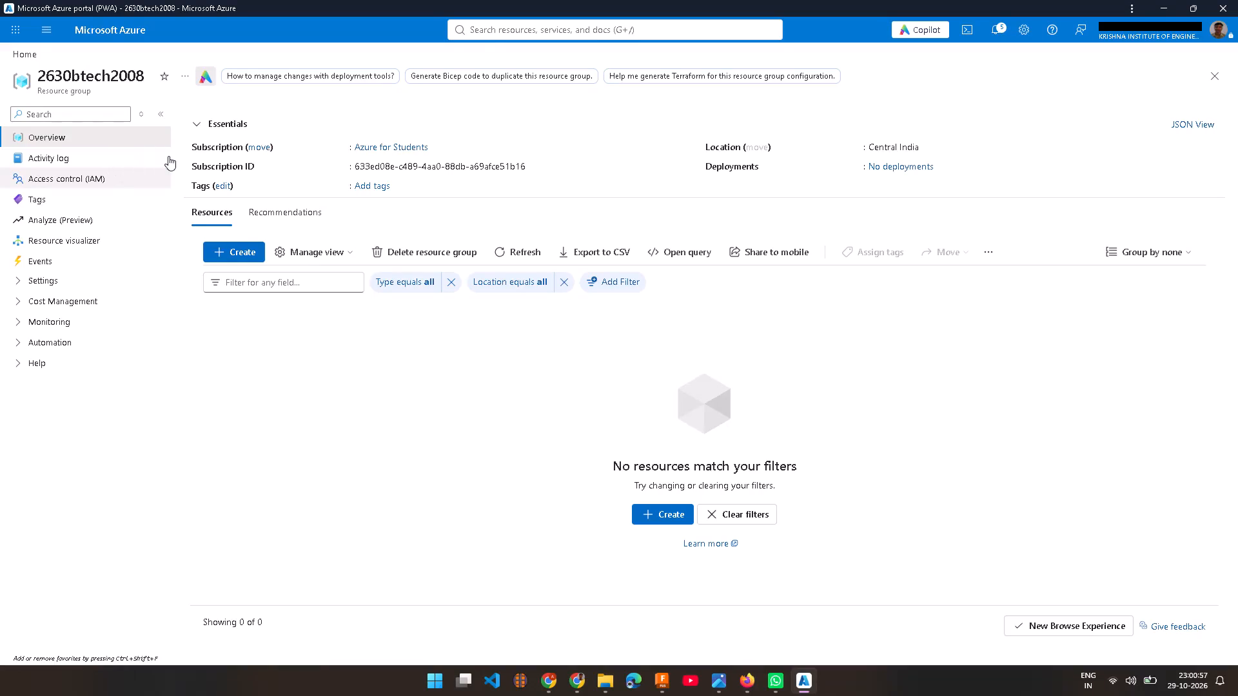
# Search the portal for virt and open the Virtual network service.
pyautogui.click(512, 28)
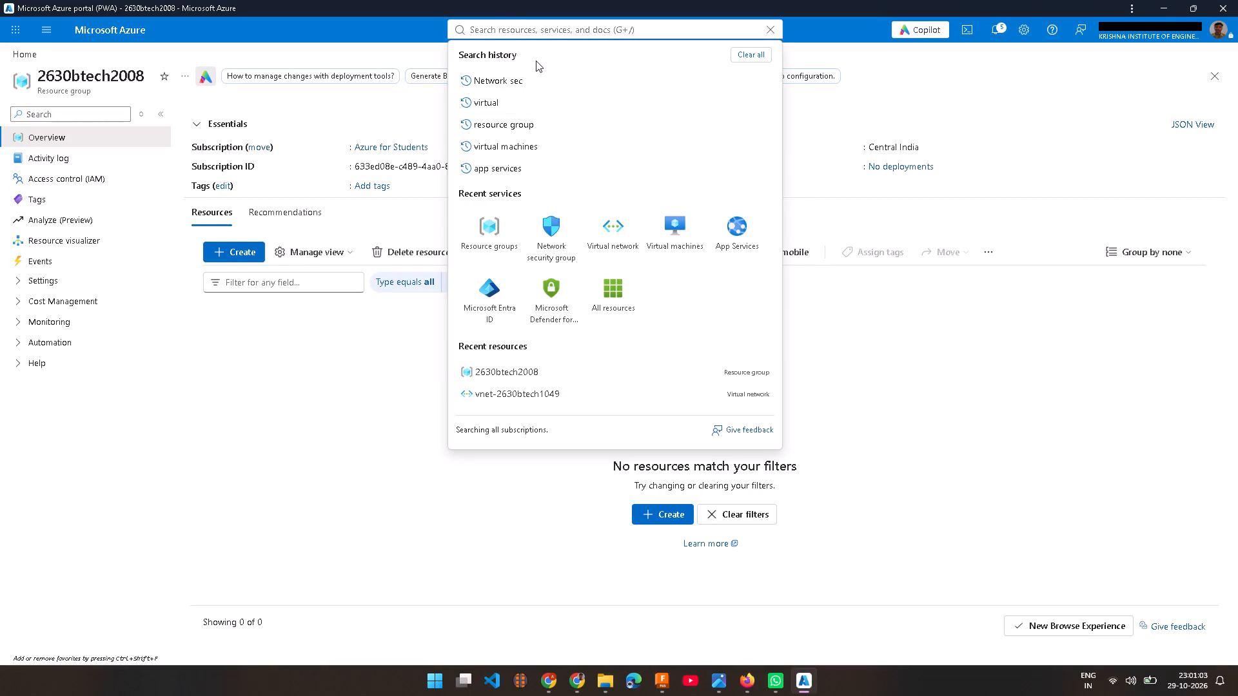
pyautogui.press('v')
pyautogui.write('irt')
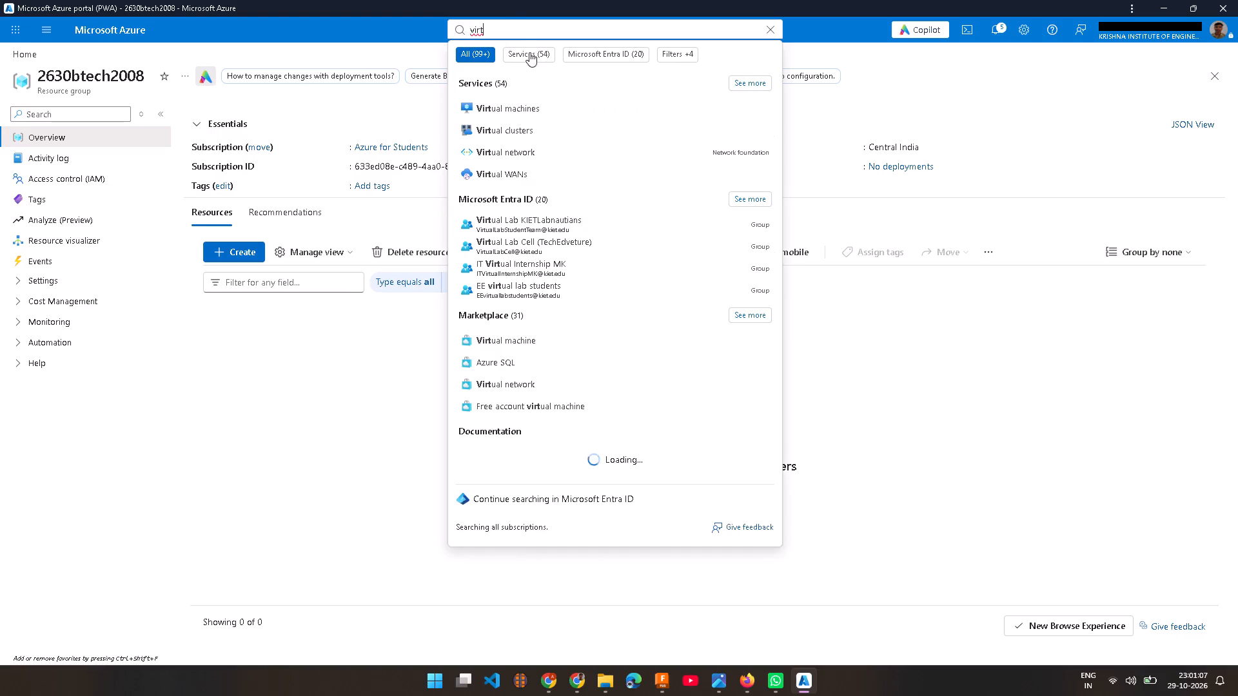
pyautogui.click(542, 148)
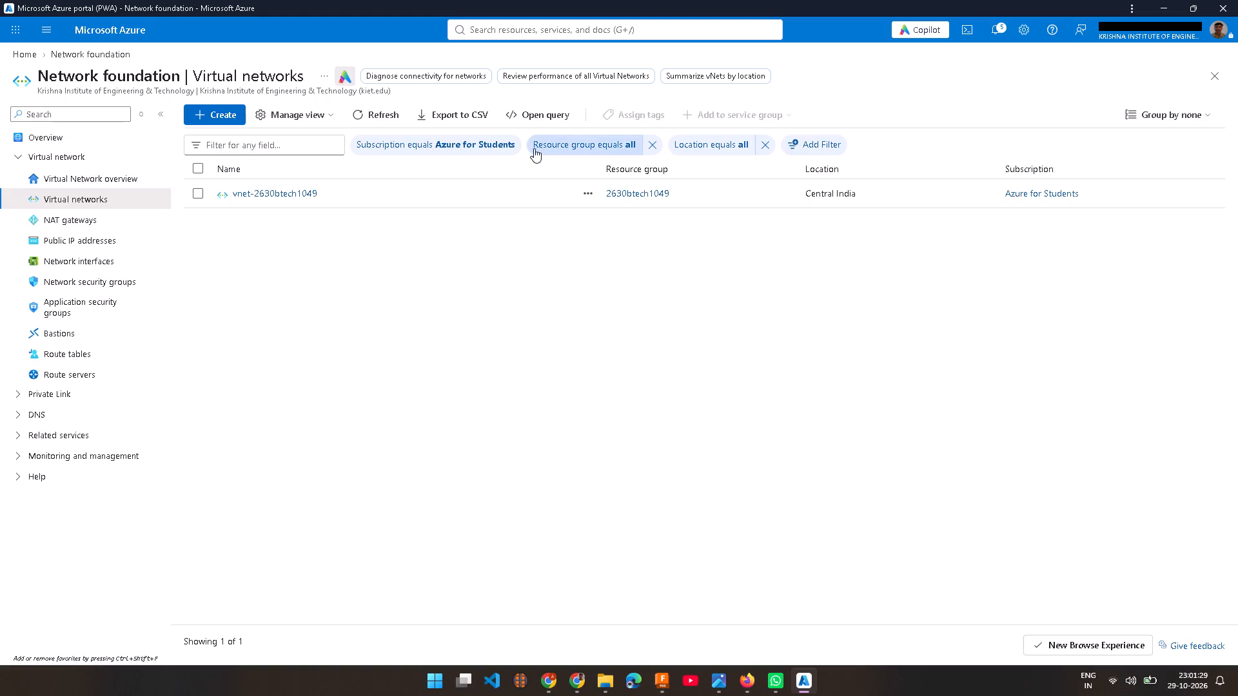
# Set up a new virtual network named vnetbtech2008 in the resource group 2630btech2008 and submit its configuration for review.
pyautogui.click(226, 120)
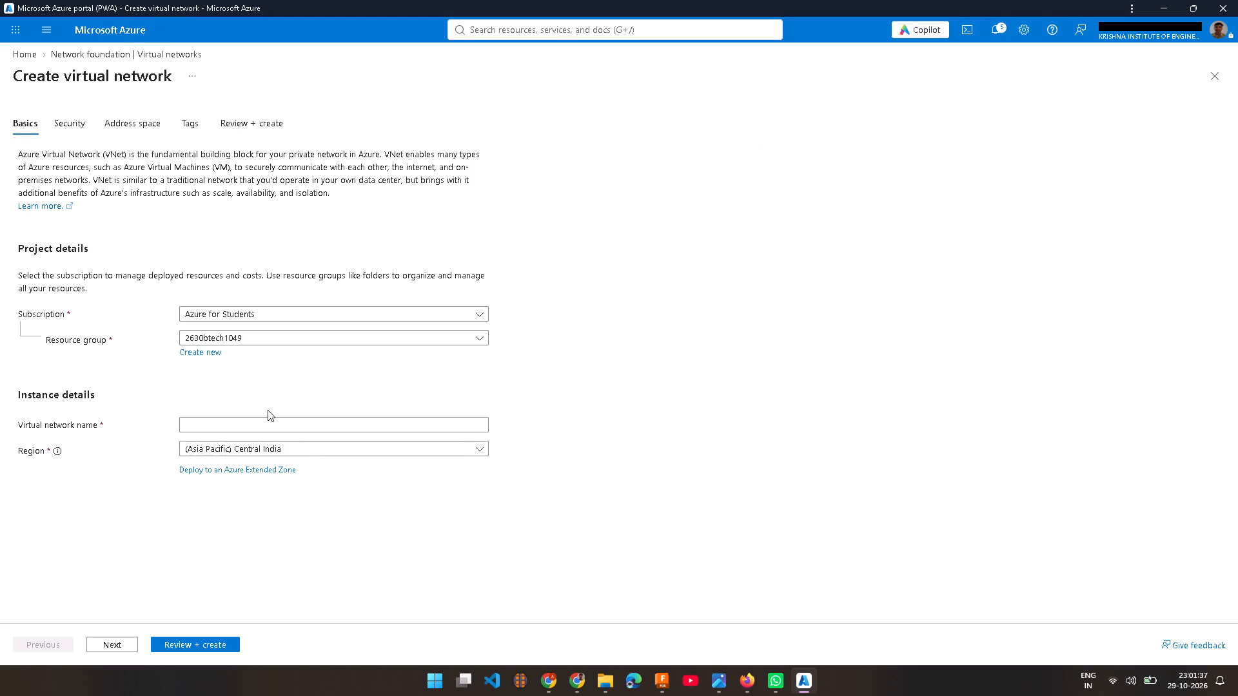
pyautogui.click(257, 331)
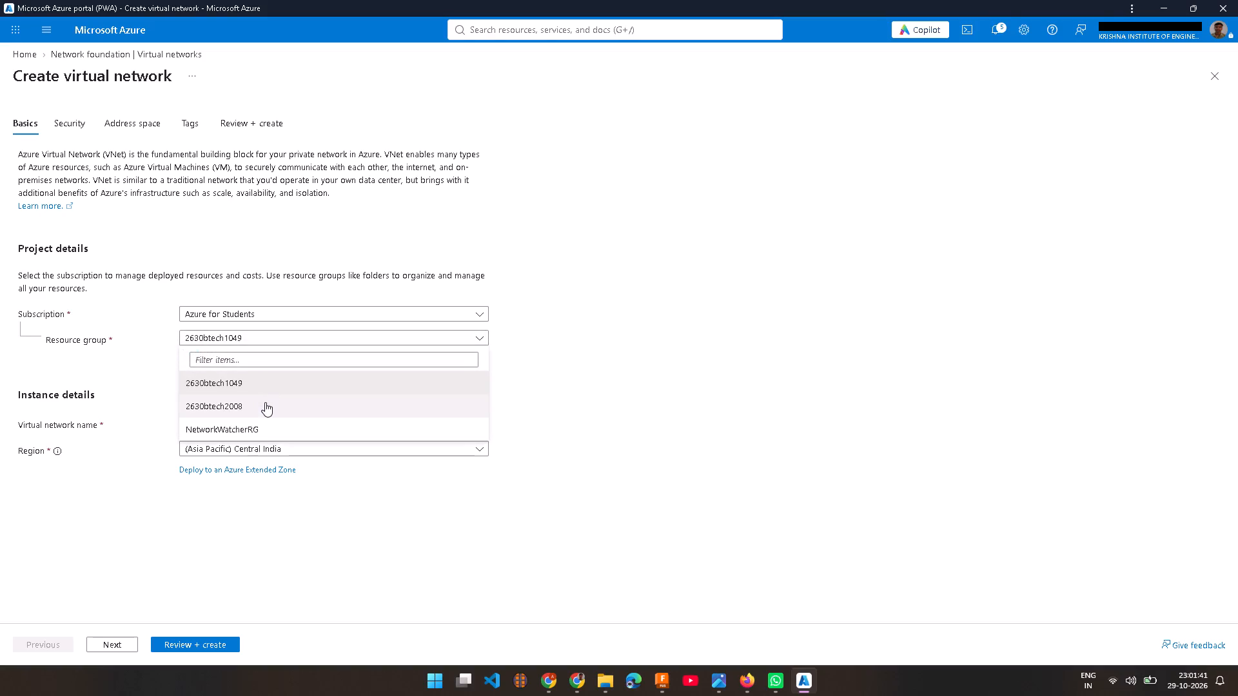
pyautogui.click(265, 402)
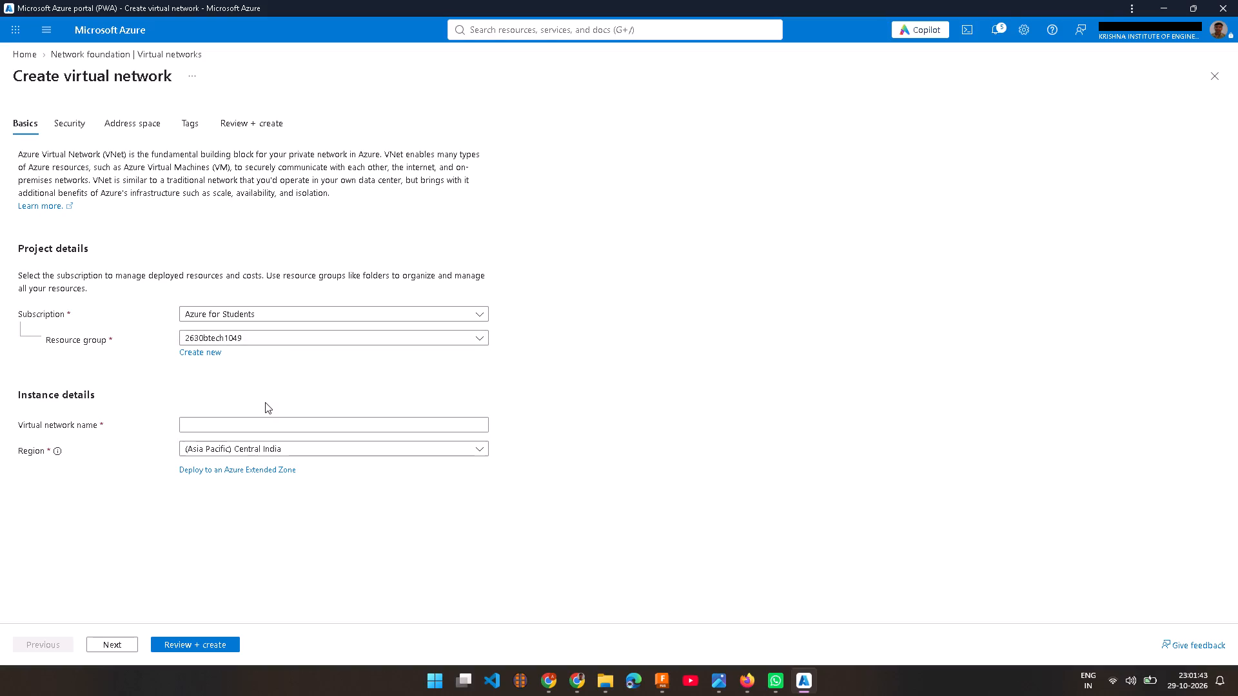
pyautogui.click(264, 429)
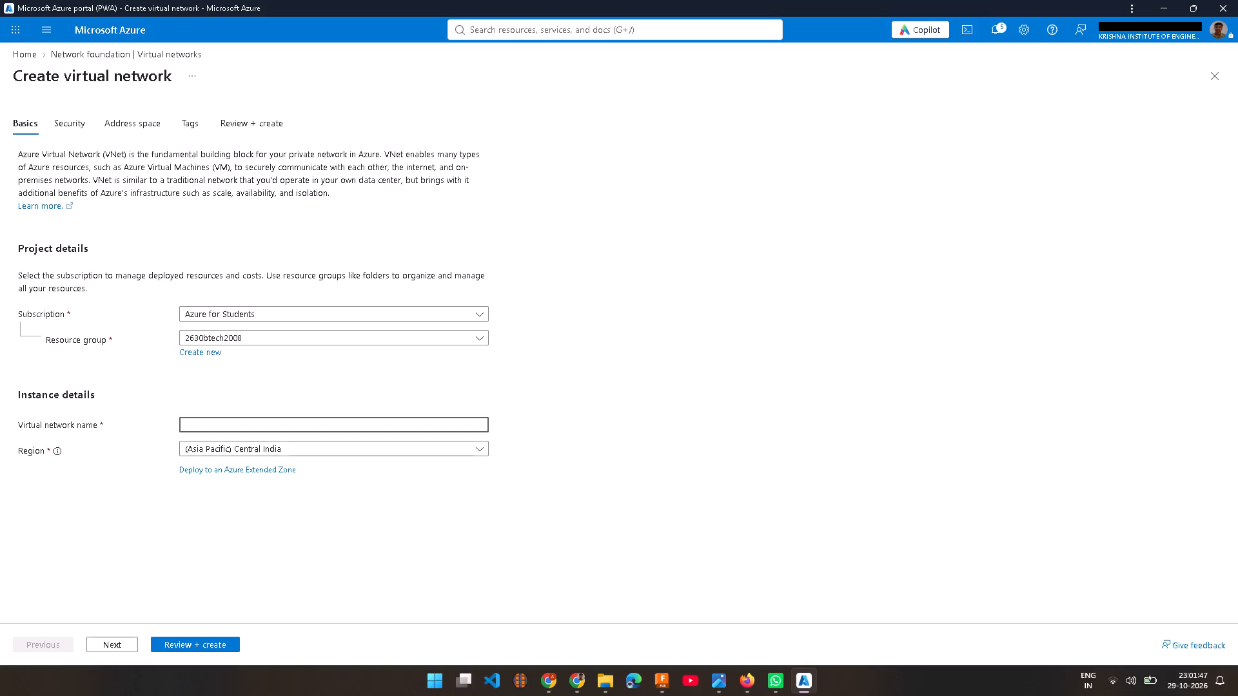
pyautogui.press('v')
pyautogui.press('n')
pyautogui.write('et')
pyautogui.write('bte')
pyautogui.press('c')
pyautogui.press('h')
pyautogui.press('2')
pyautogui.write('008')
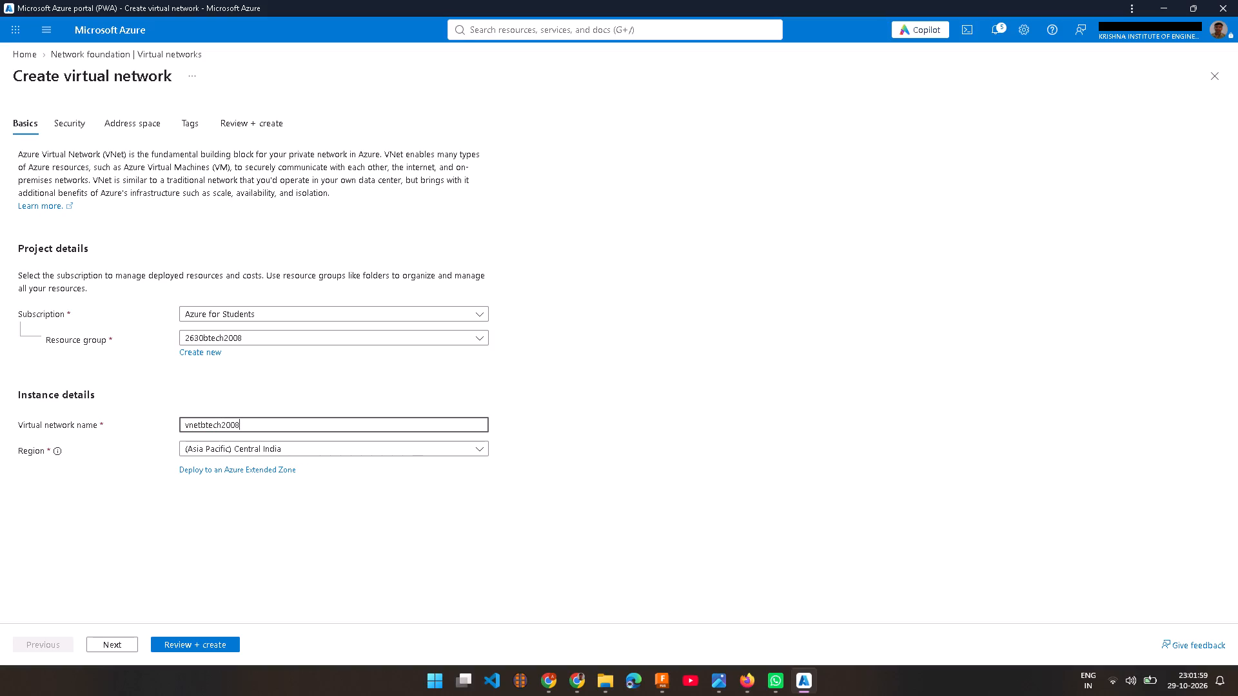
pyautogui.scroll(-1, 308, 478)
pyautogui.click(218, 637)
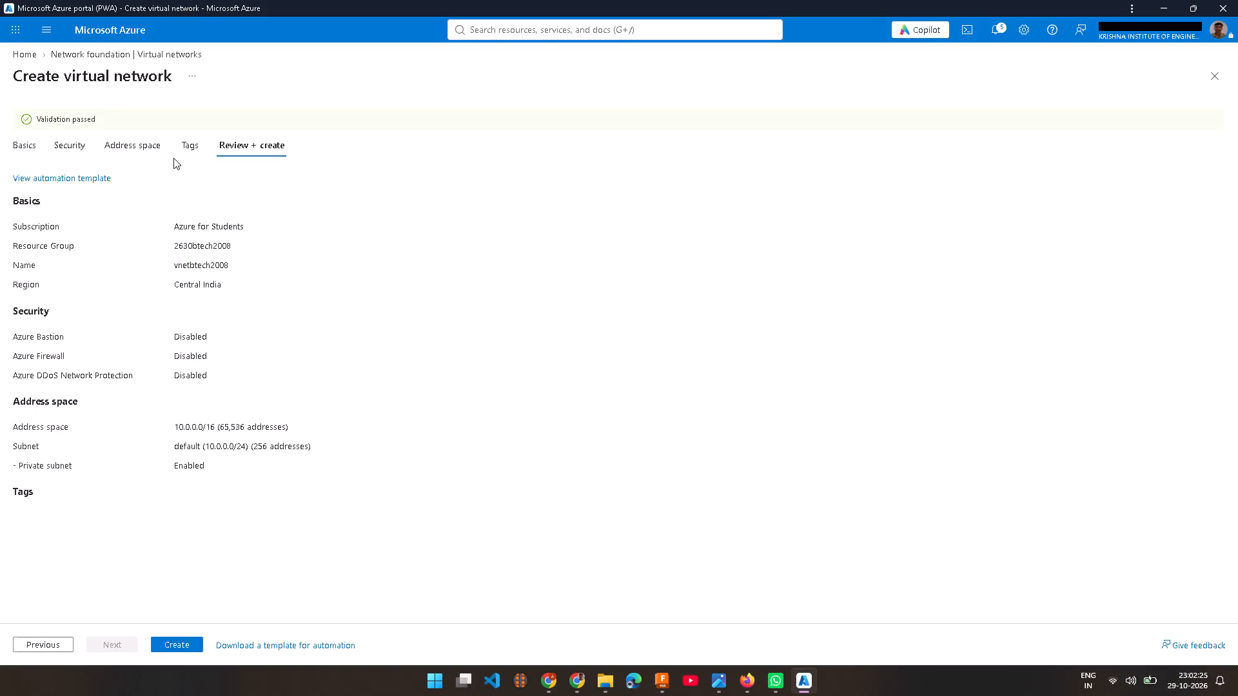
# Return to the new virtual network's address space and rename its default subnet to snet-web.
pyautogui.click(186, 146)
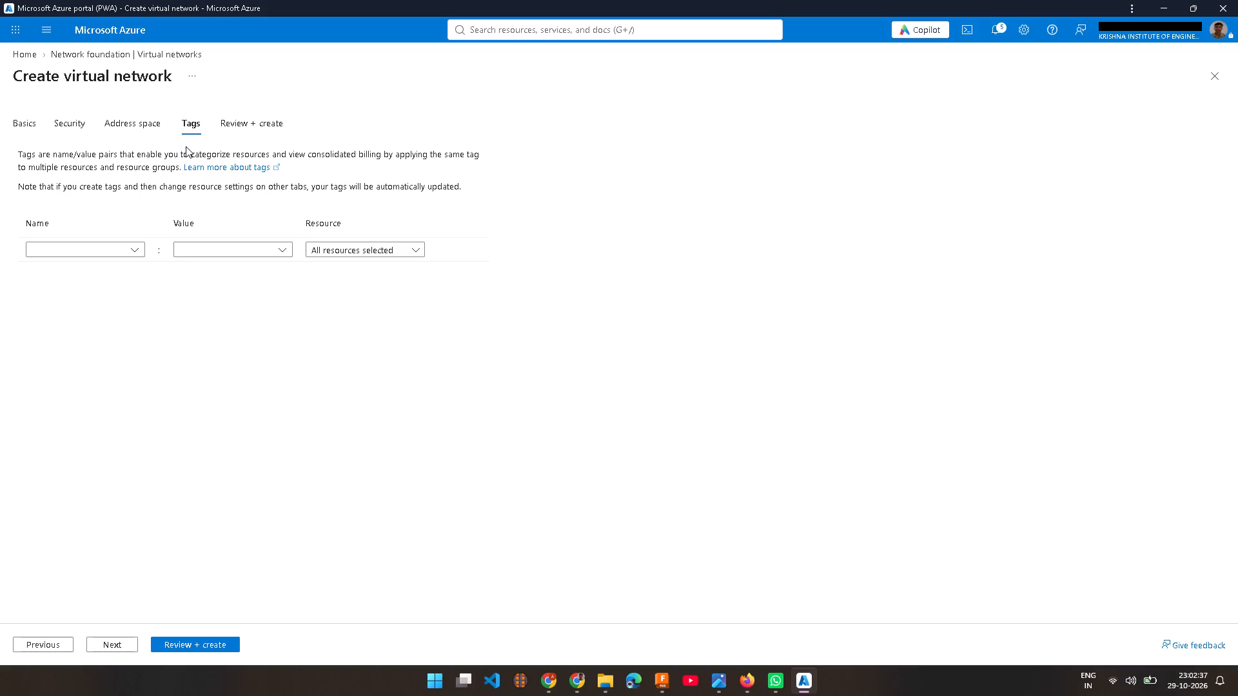
pyautogui.click(143, 120)
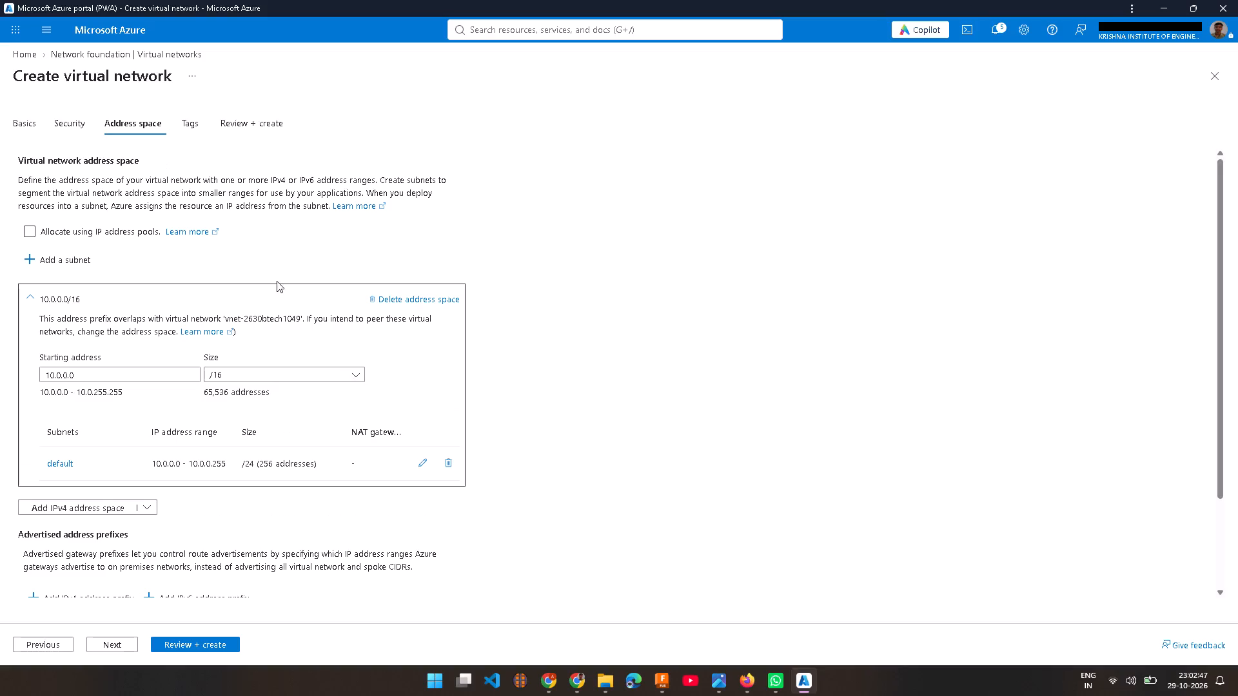
pyautogui.click(418, 461)
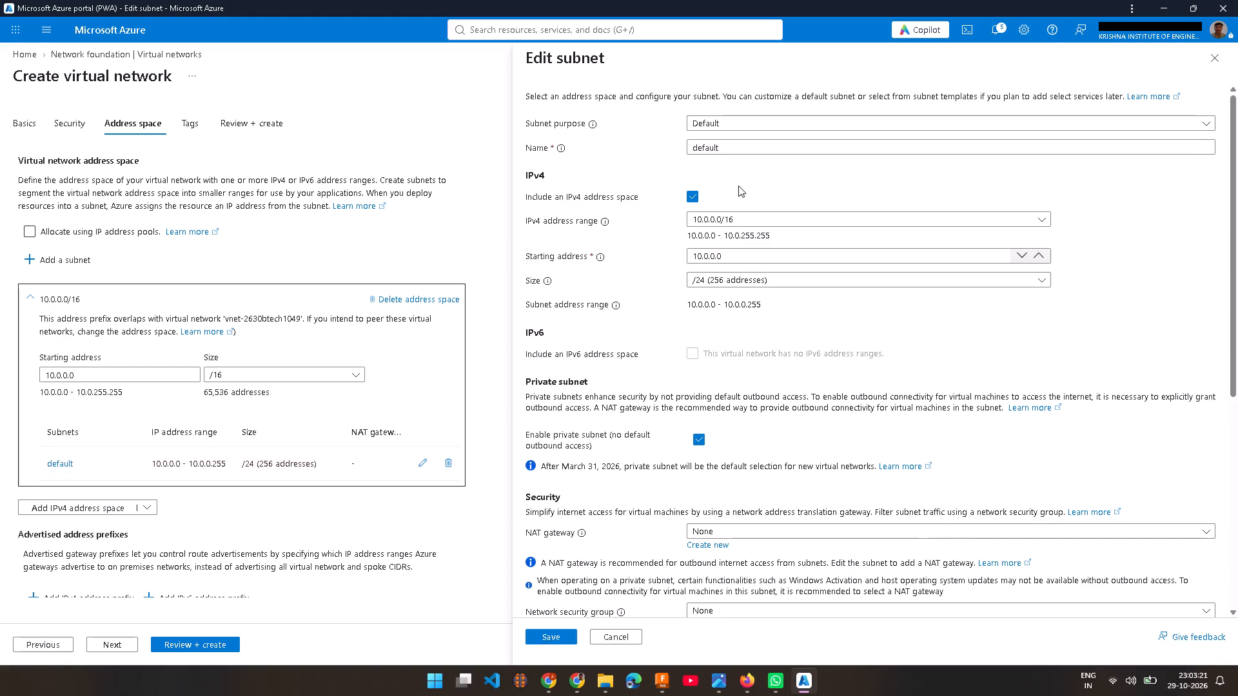
pyautogui.click(735, 148)
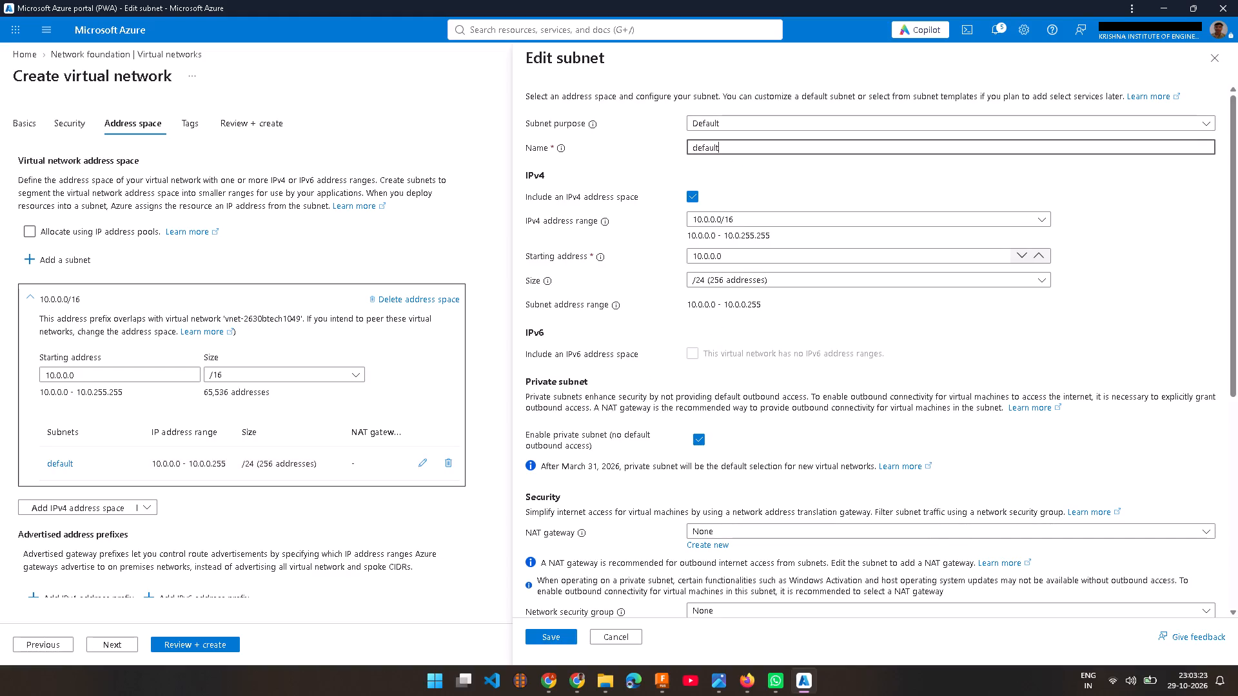
pyautogui.press('BackSpace')
pyautogui.press('BackSpace')
pyautogui.press('BackSpace')
pyautogui.press('BackSpace')
pyautogui.press('BackSpace')
pyautogui.press('BackSpace')
pyautogui.press('BackSpace')
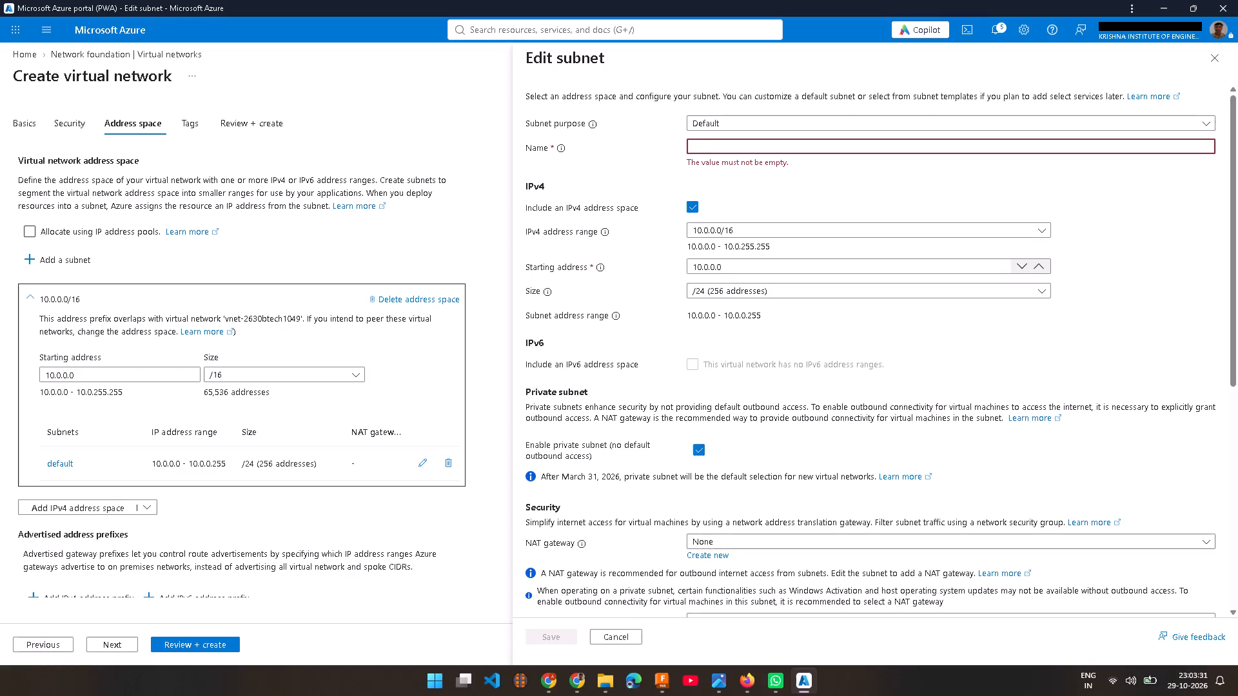
pyautogui.press('s')
pyautogui.press('n')
pyautogui.write('et')
pyautogui.write('.web')
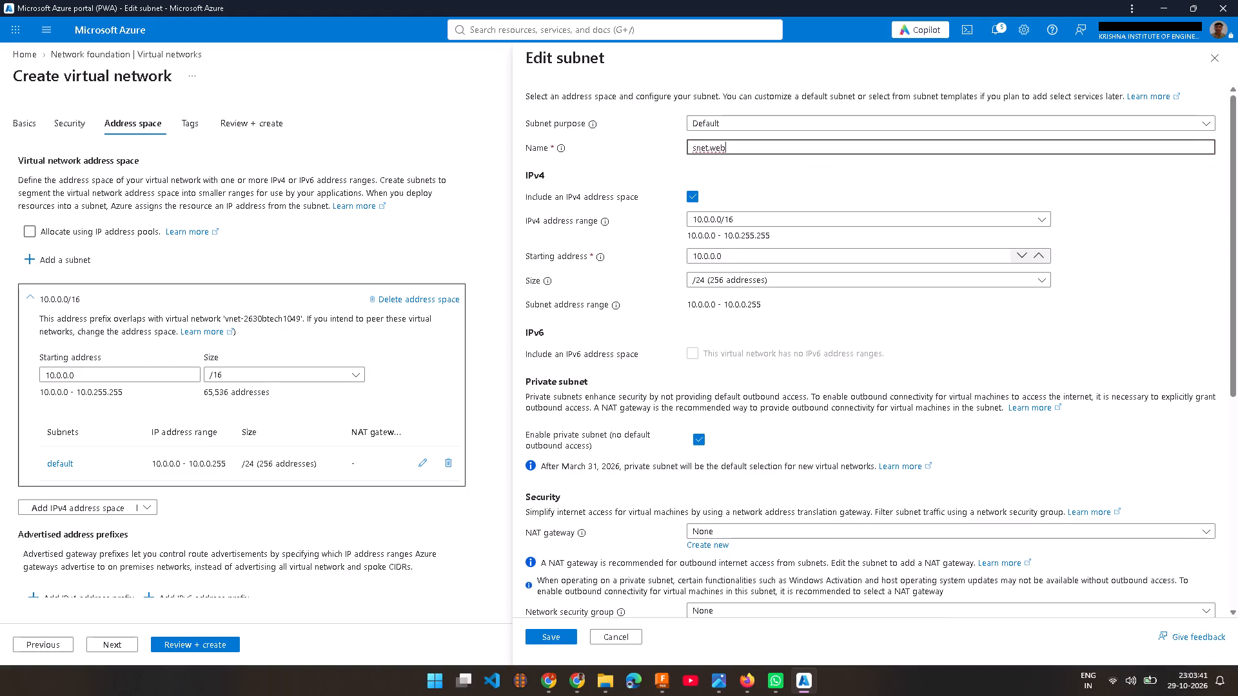
pyautogui.click(710, 150)
pyautogui.press('BackSpace')
pyautogui.press('-')
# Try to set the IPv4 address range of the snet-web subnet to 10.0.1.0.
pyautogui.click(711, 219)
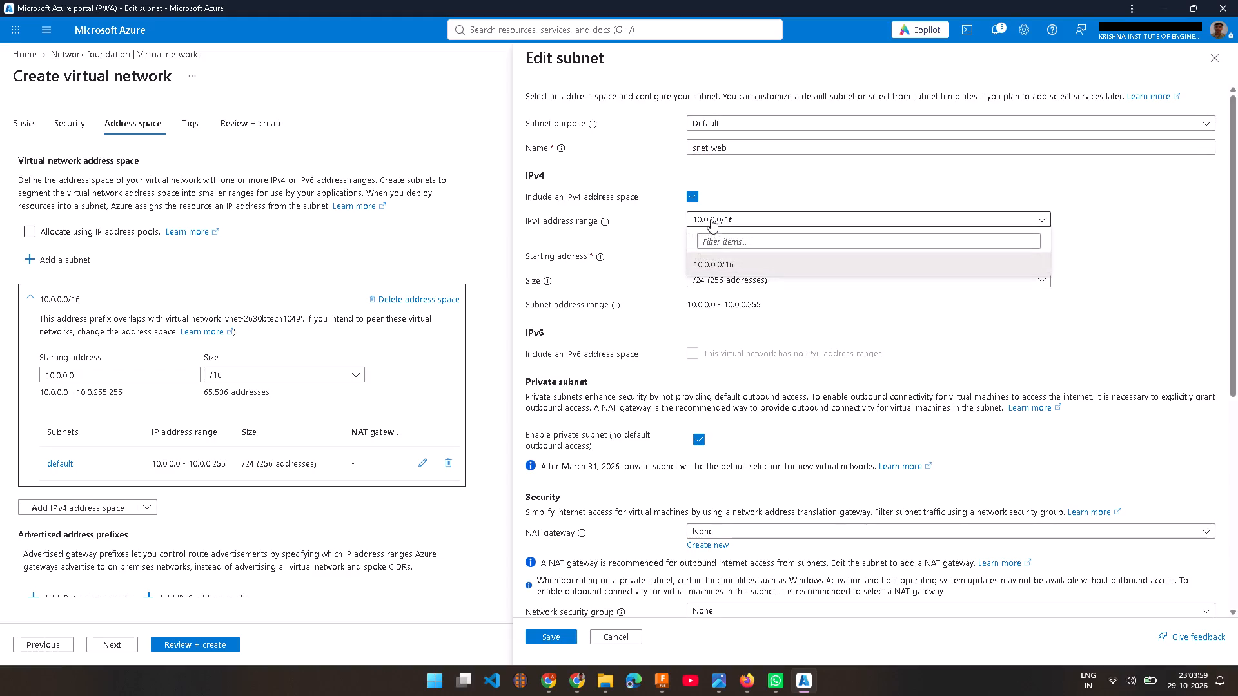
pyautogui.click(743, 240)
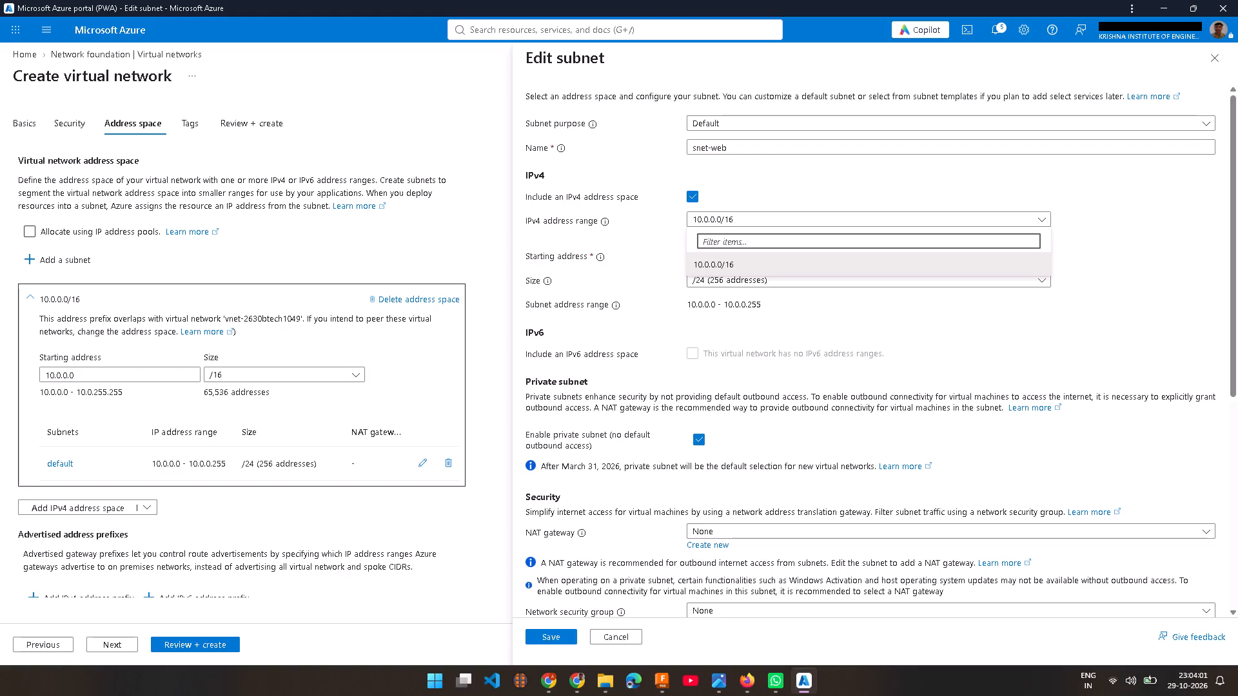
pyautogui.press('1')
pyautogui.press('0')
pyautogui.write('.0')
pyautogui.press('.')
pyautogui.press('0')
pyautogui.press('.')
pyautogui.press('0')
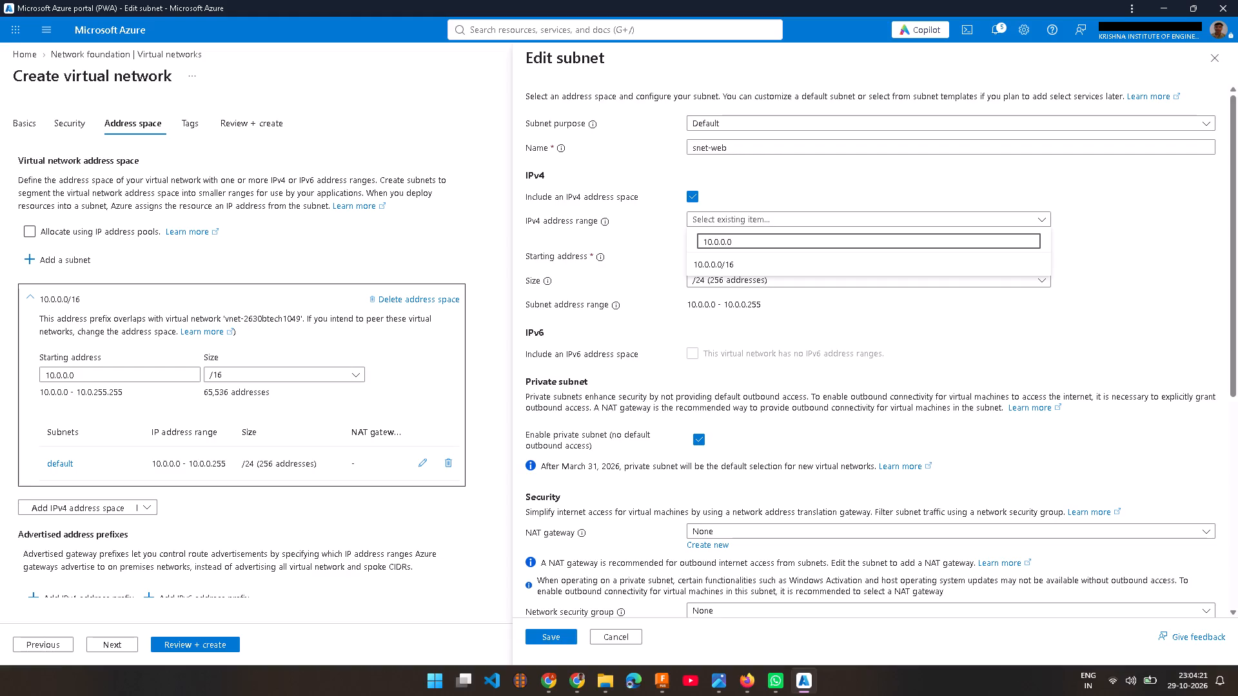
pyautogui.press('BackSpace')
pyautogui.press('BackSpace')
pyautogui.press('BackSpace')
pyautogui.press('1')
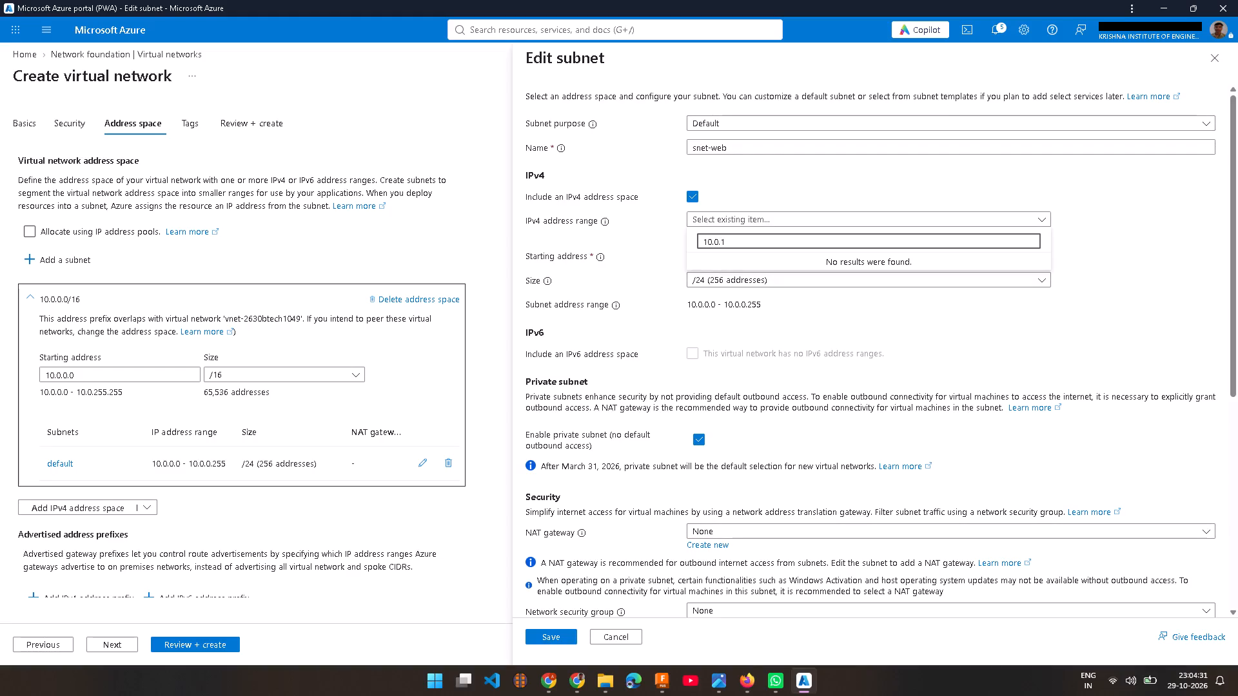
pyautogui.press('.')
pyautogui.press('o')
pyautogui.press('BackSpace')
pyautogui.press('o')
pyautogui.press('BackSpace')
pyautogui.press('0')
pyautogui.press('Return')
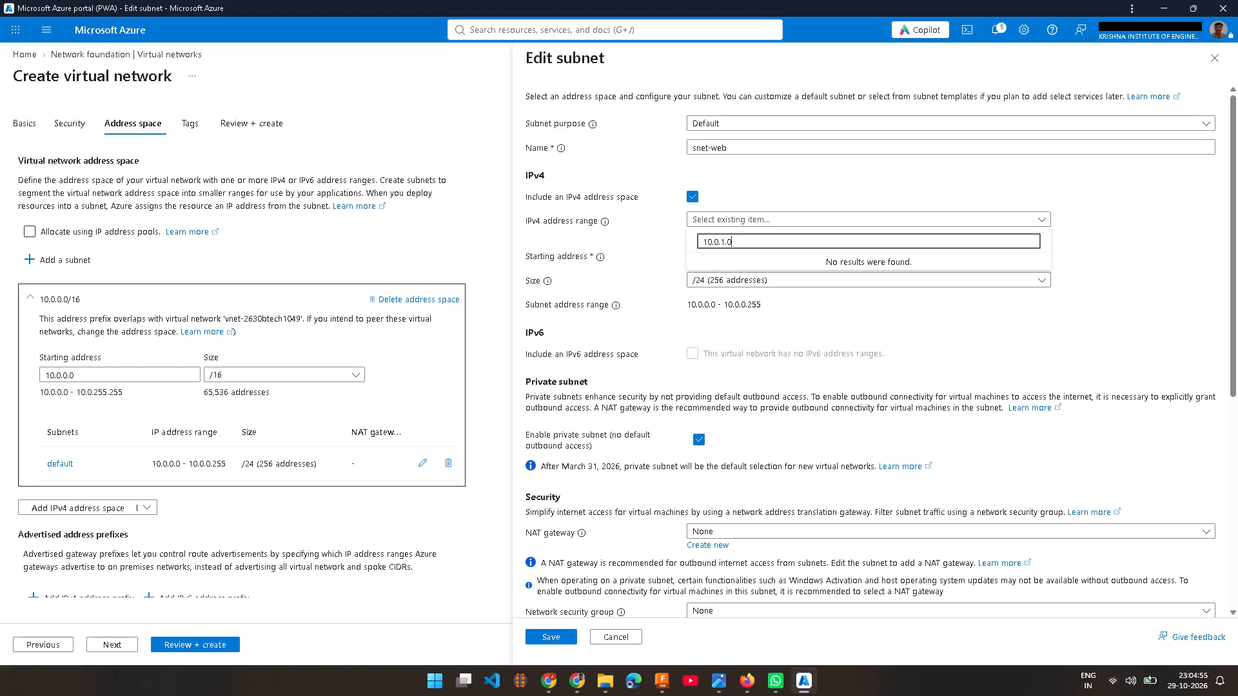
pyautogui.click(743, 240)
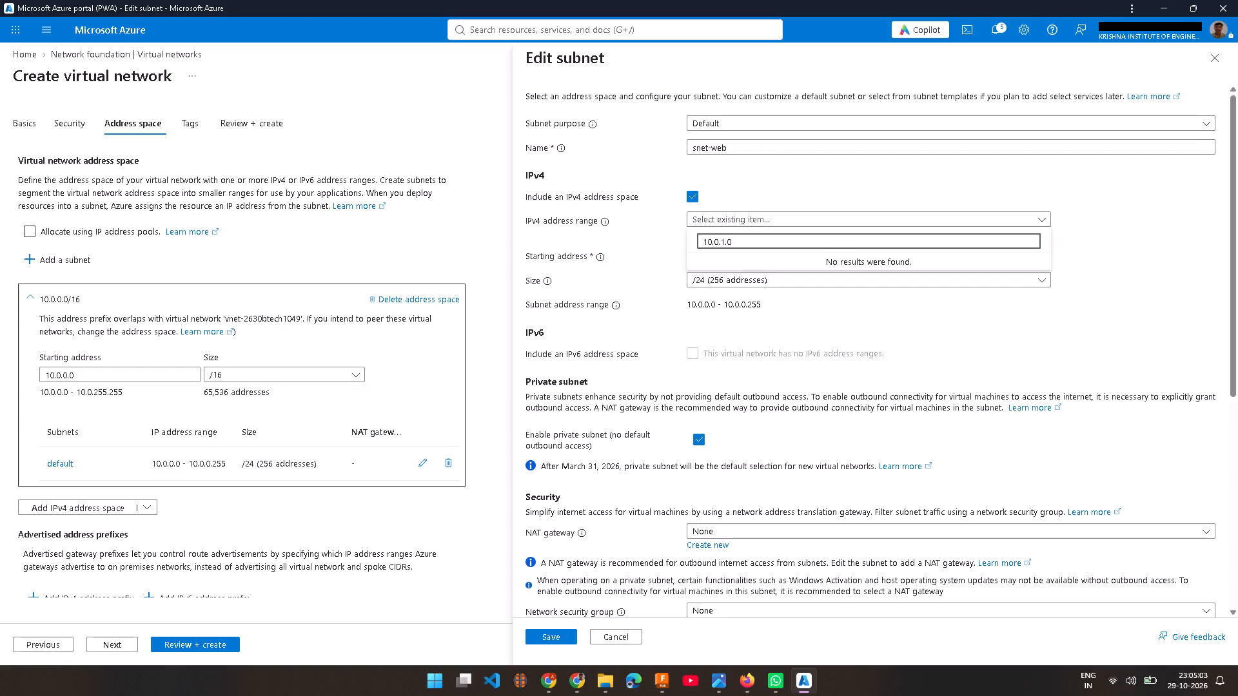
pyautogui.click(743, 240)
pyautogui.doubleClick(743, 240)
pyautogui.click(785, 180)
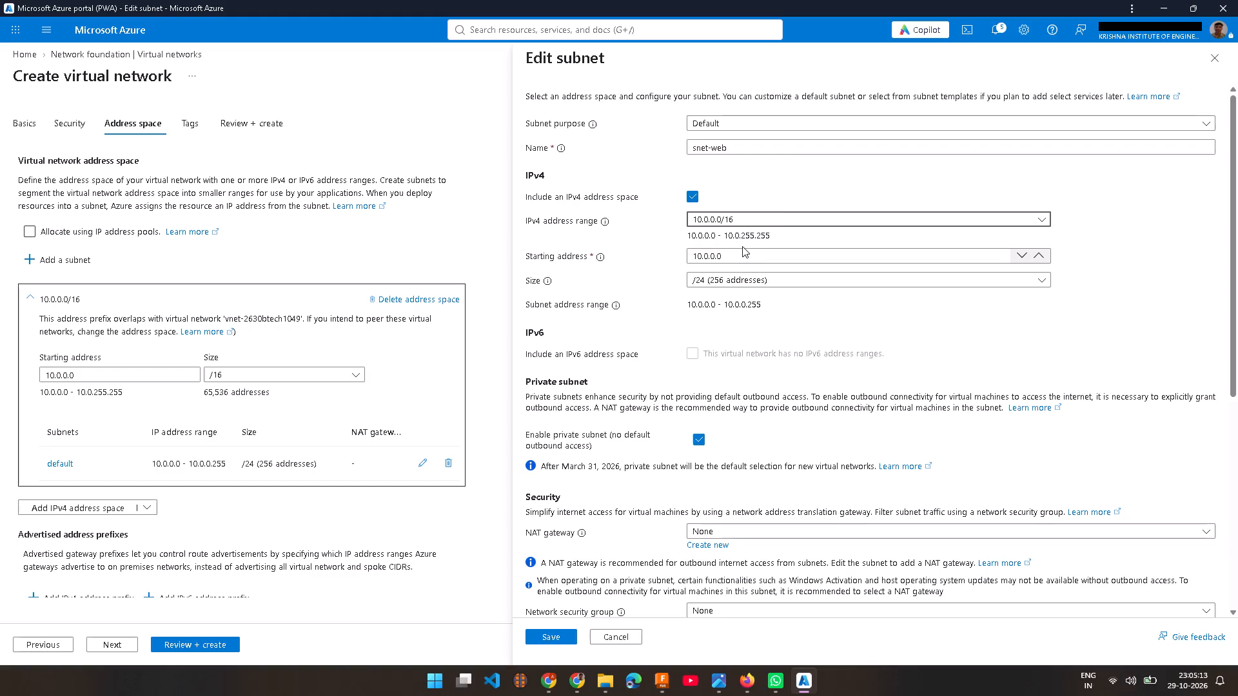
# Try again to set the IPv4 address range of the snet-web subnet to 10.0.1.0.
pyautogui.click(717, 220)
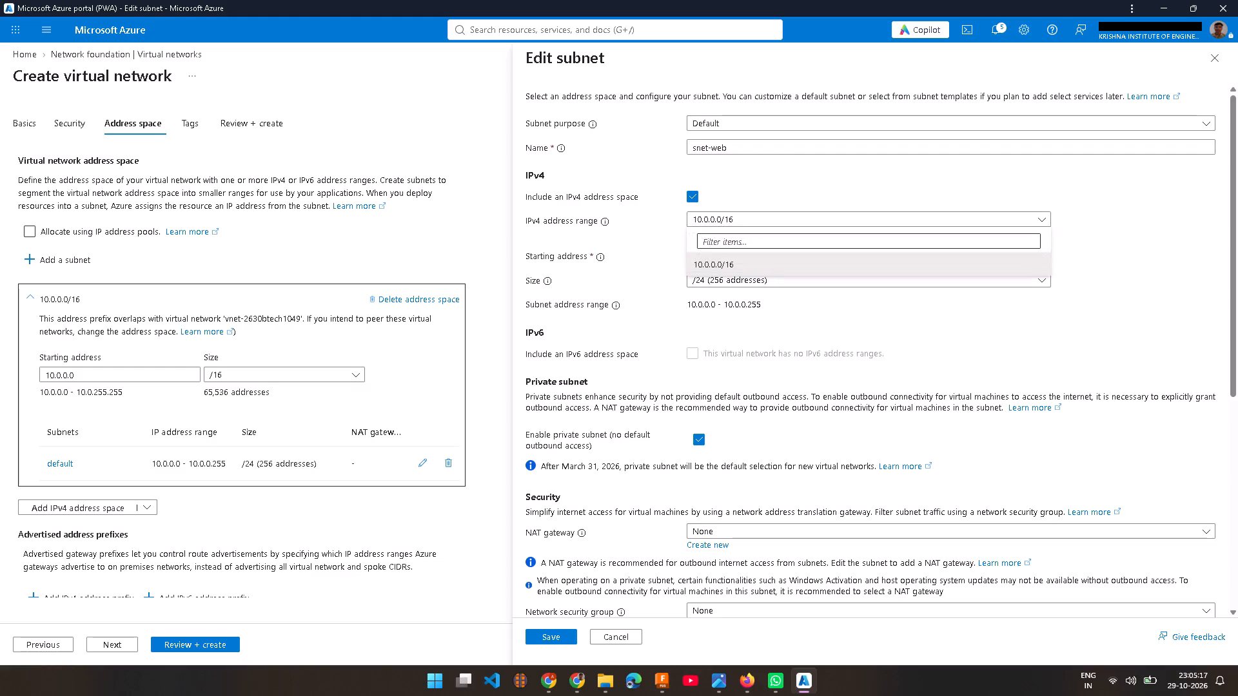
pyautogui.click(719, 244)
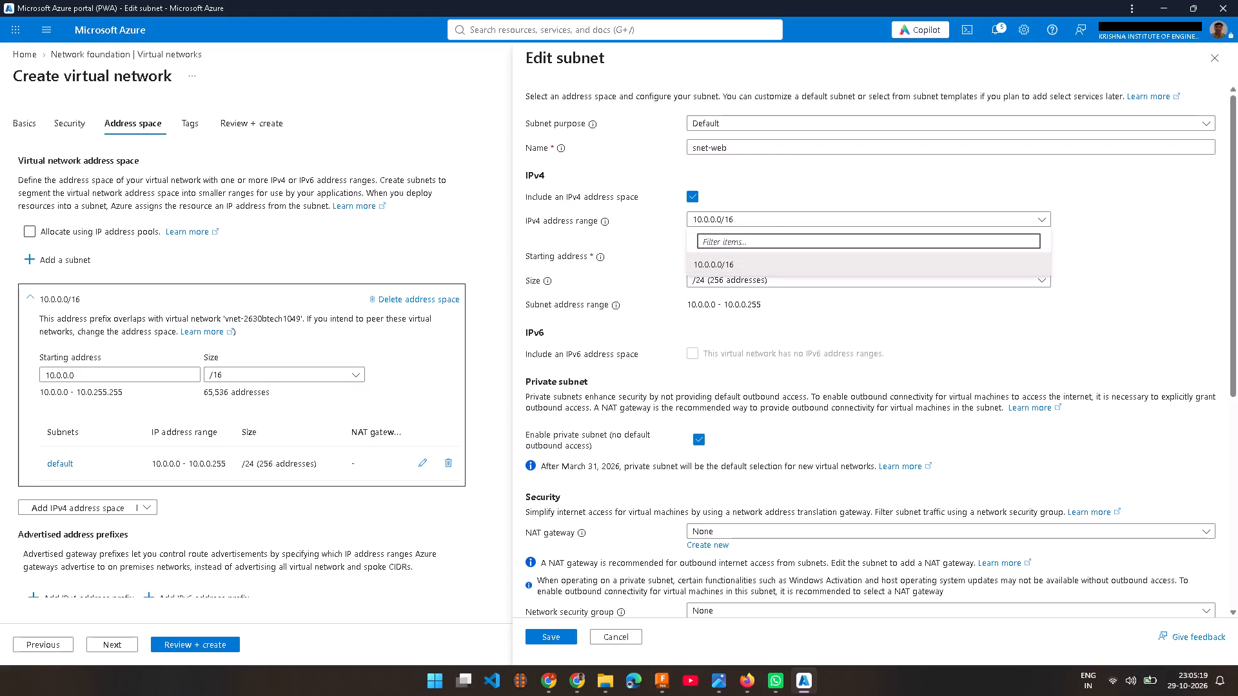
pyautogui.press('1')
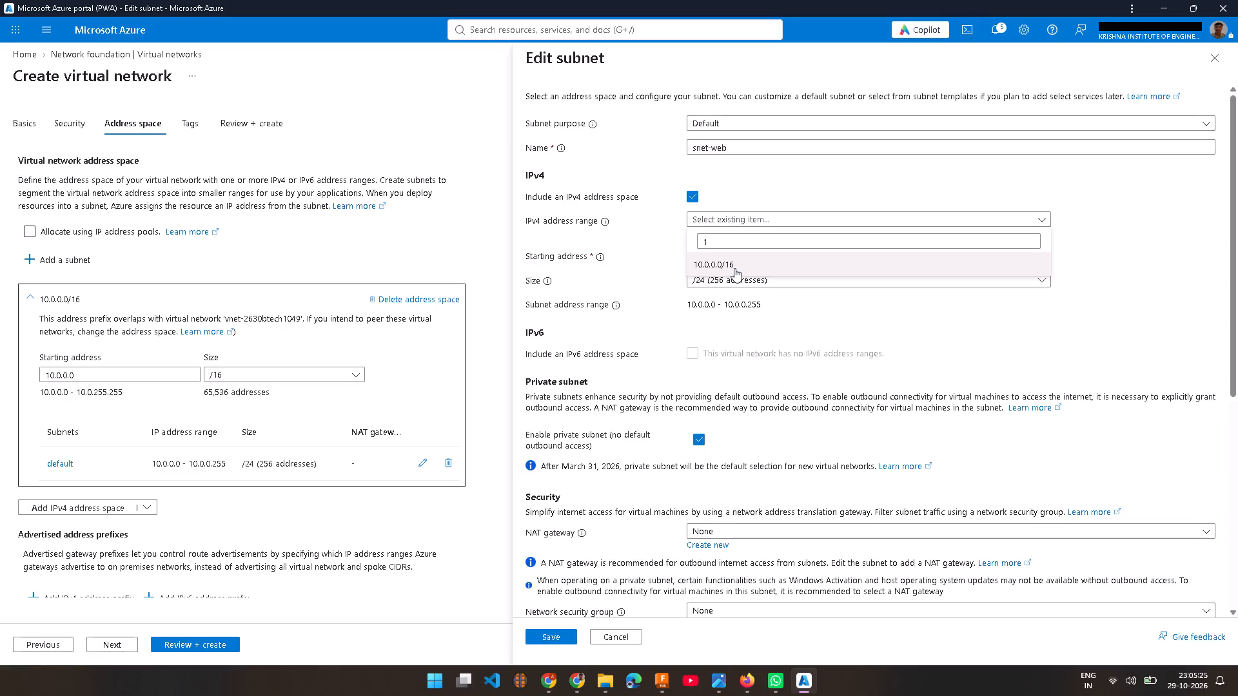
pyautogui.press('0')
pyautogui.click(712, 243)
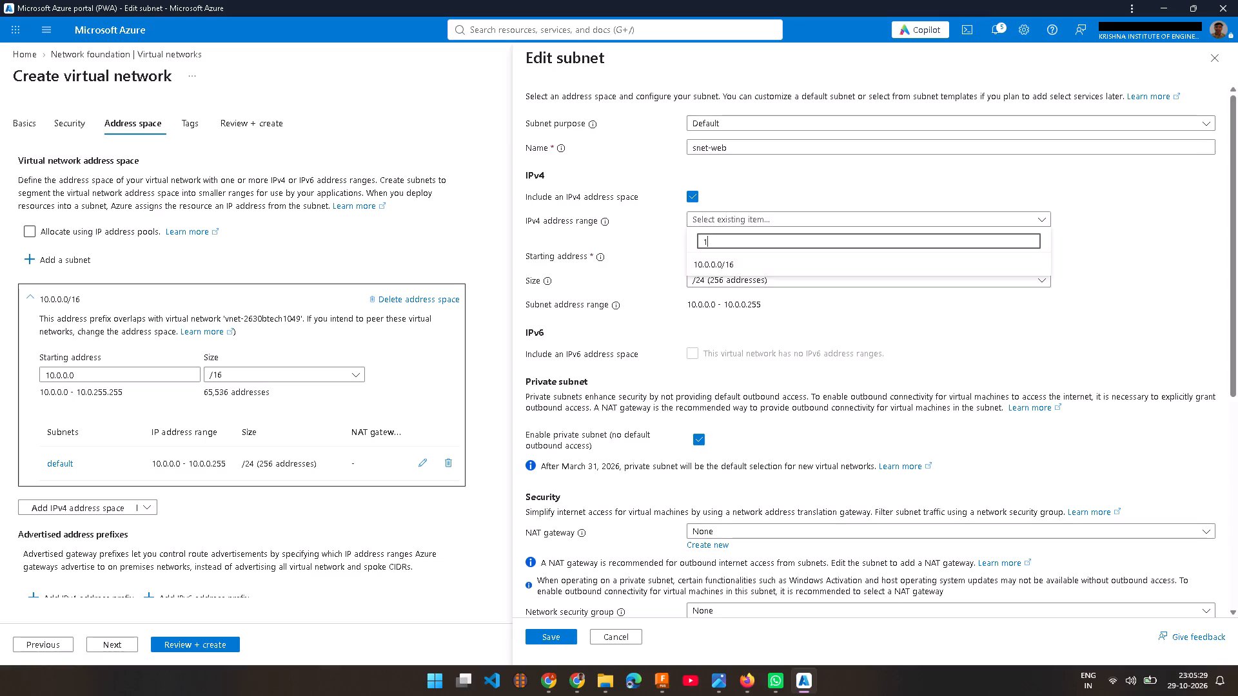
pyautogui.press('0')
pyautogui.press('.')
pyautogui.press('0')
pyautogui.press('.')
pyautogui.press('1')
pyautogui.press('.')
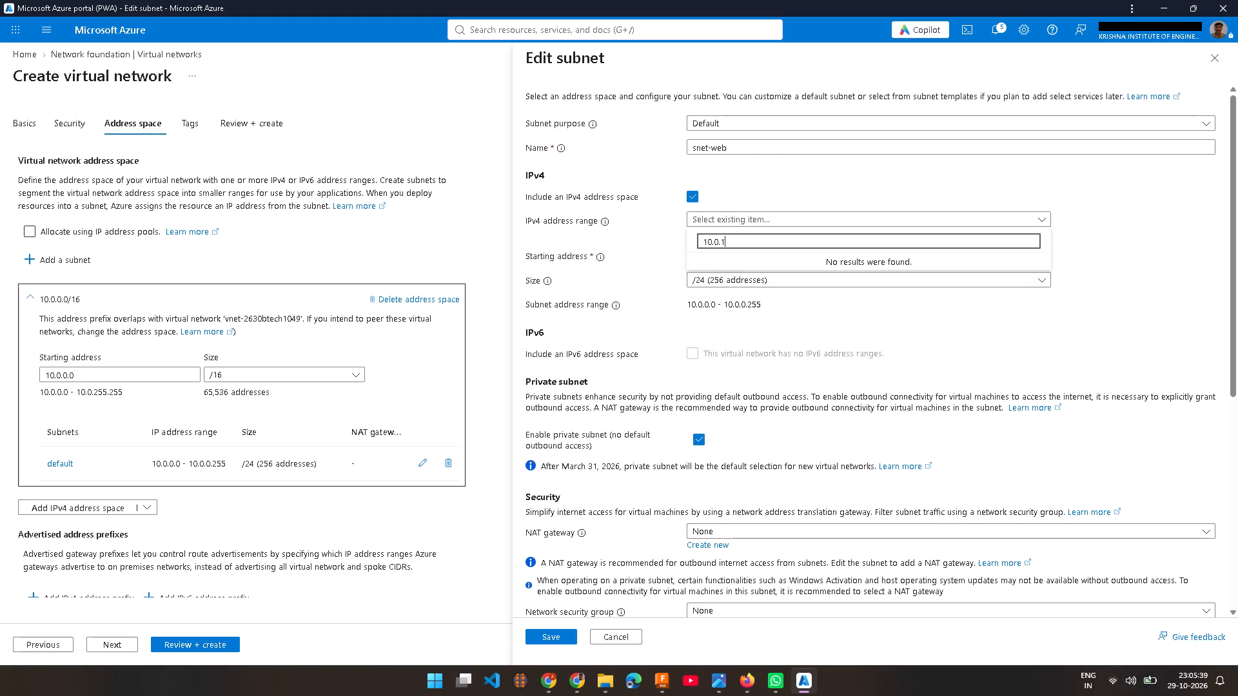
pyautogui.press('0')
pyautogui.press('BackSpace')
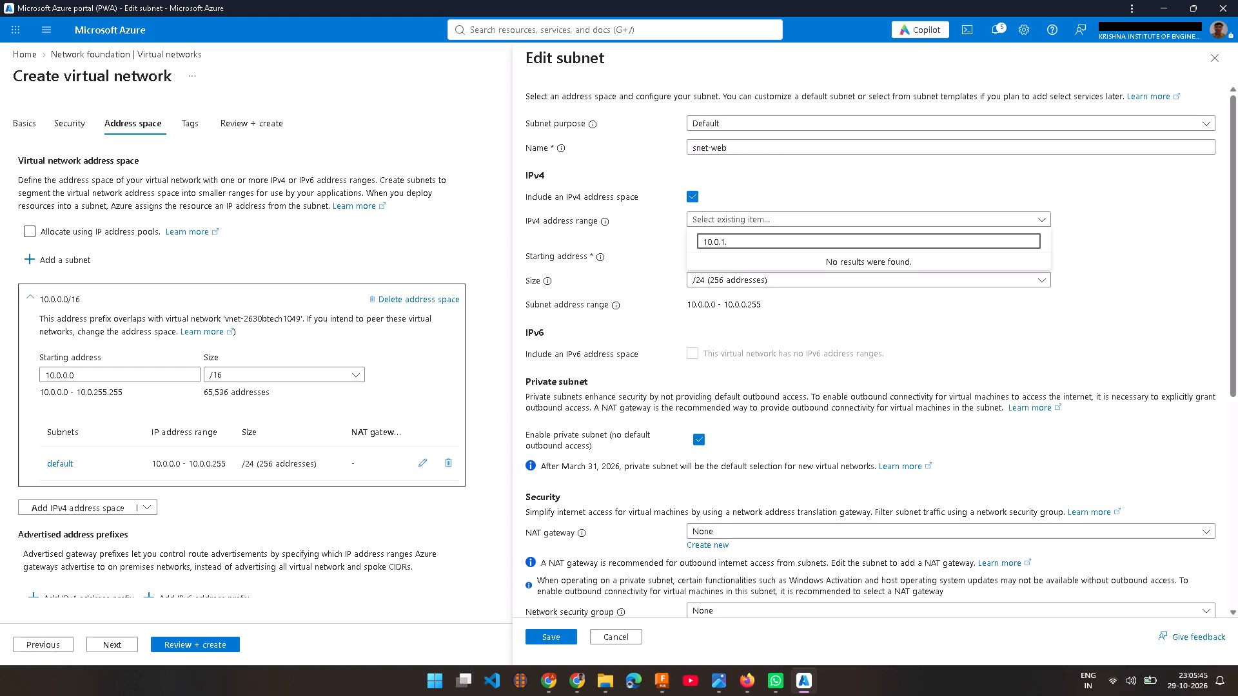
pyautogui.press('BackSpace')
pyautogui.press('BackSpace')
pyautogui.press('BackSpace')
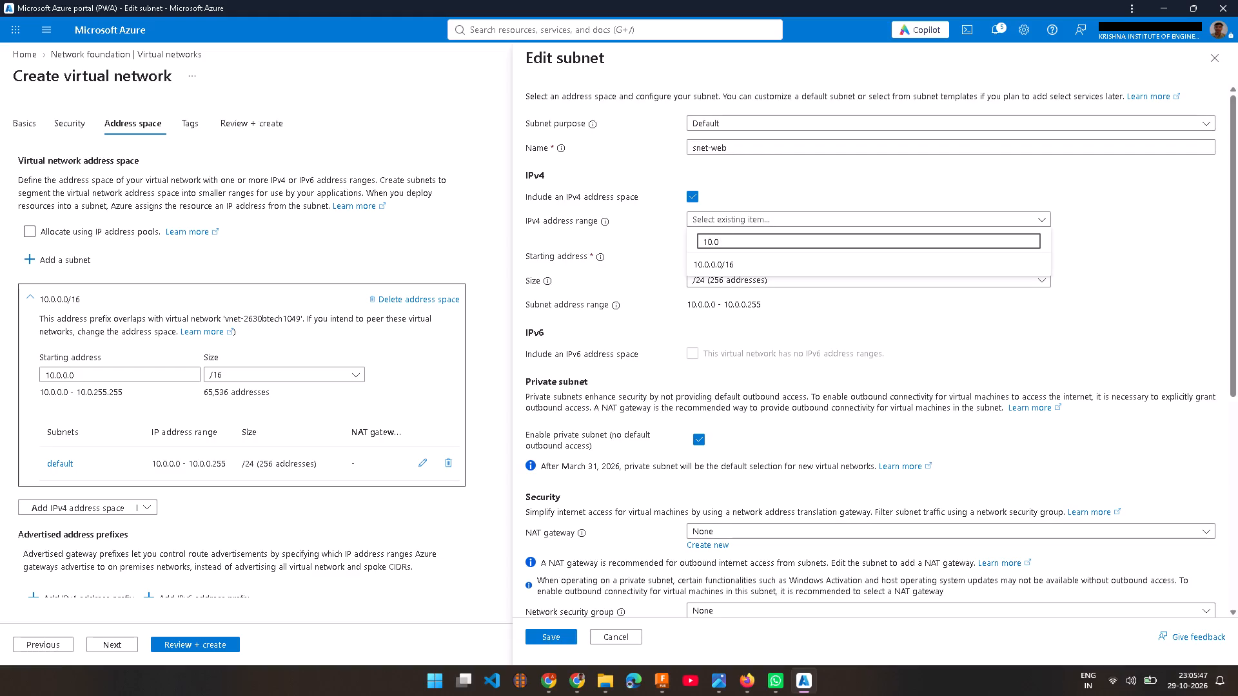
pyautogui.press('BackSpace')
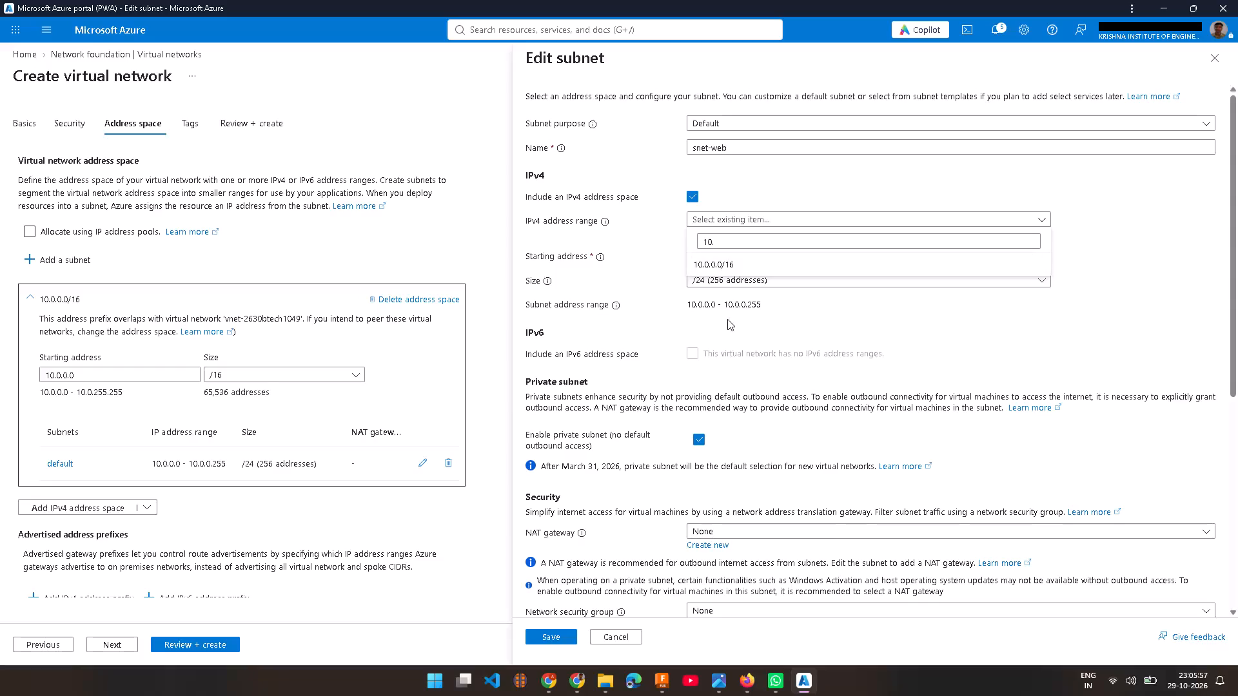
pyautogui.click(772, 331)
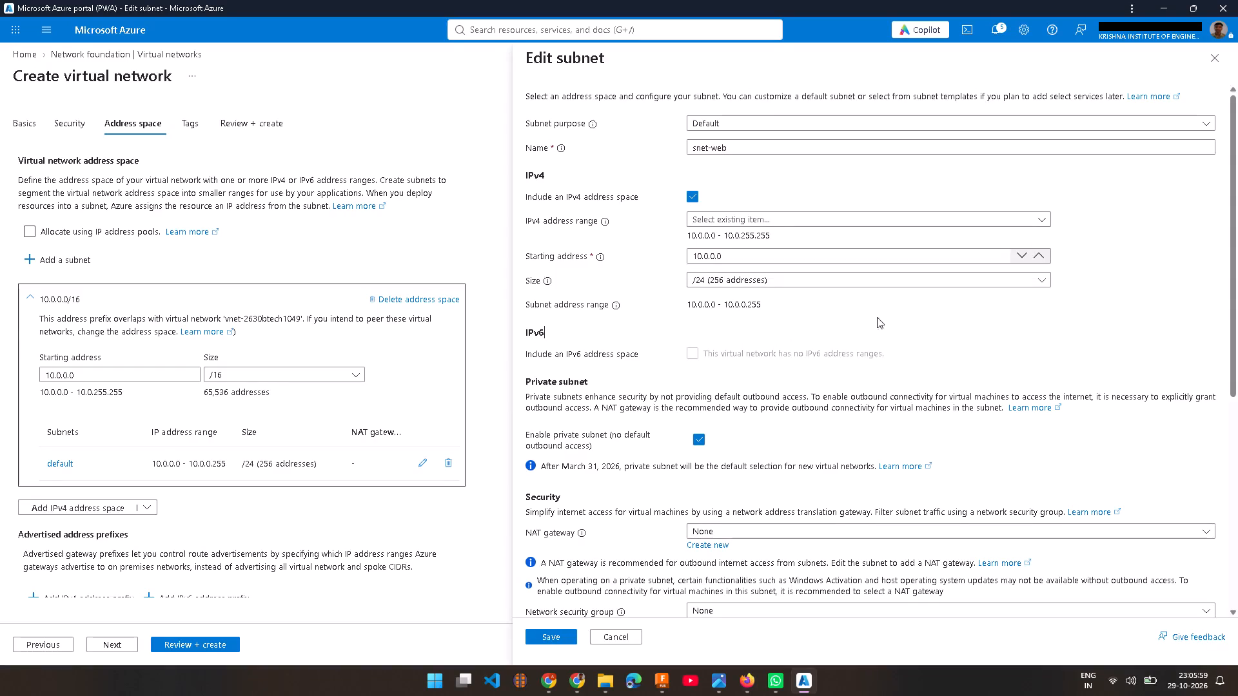
# Set the starting address of the snet-web subnet to 10.0.1.0.
pyautogui.click(1037, 253)
pyautogui.click(1037, 253)
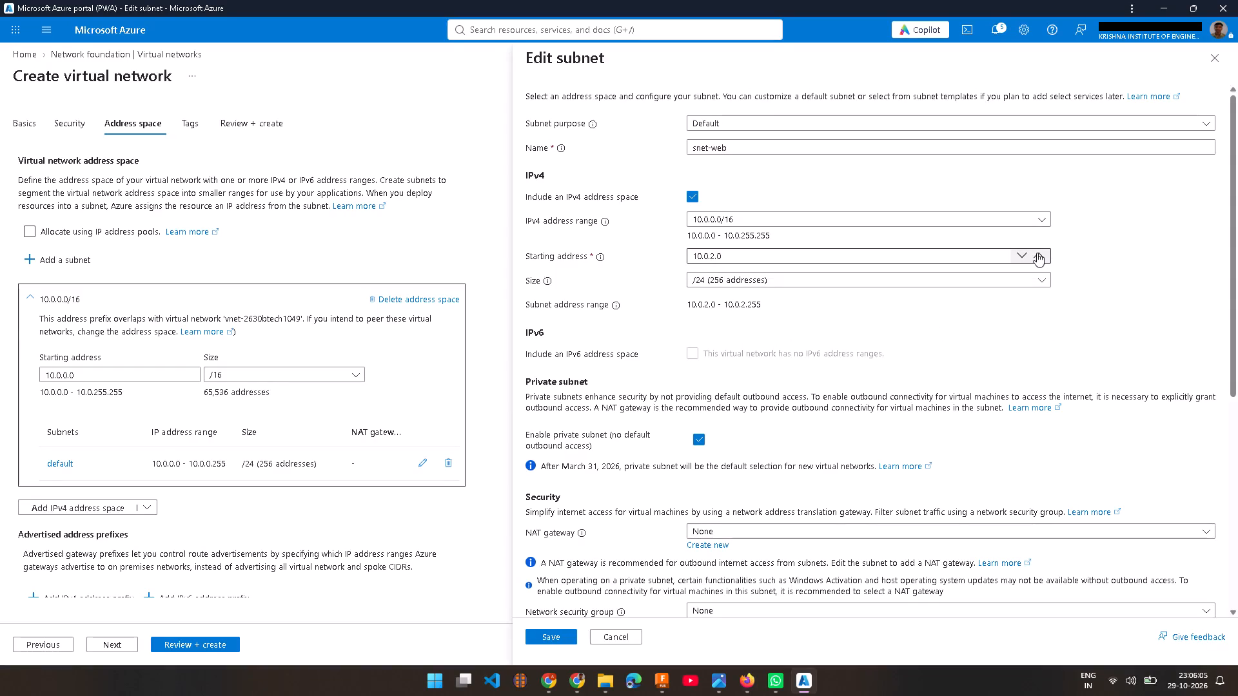
pyautogui.click(1037, 253)
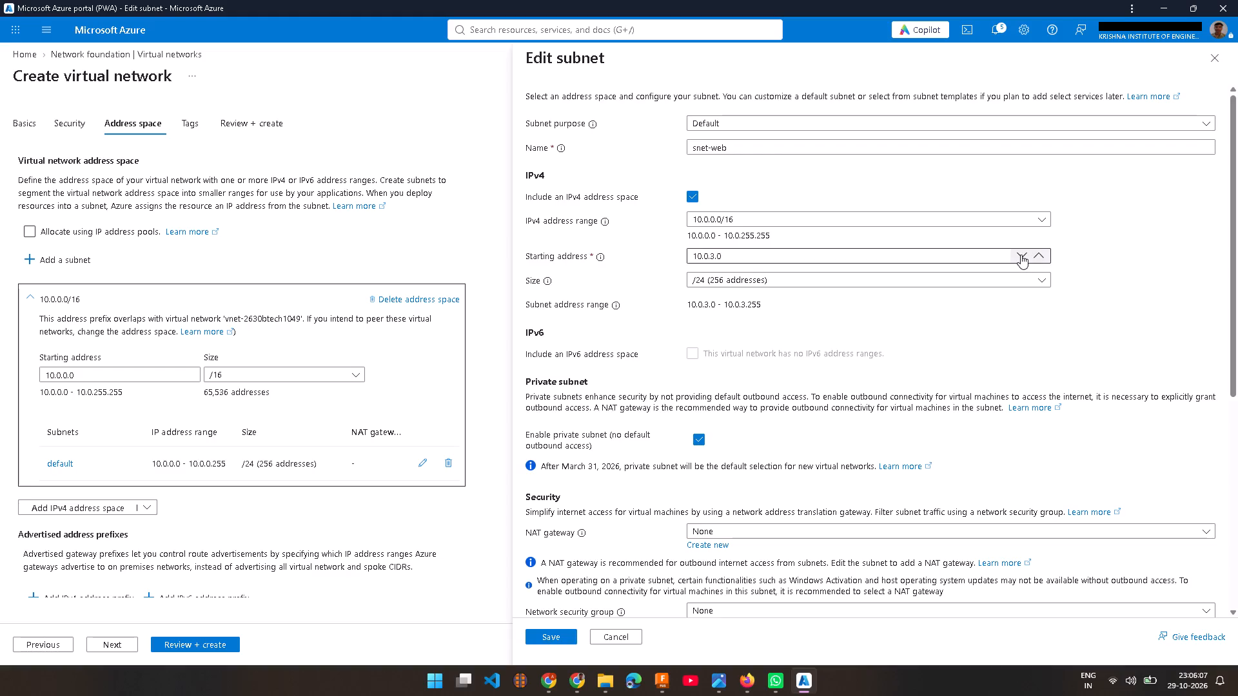
pyautogui.click(1021, 255)
pyautogui.click(1021, 255)
# Review the remaining snet-web settings, including private subnet, security, service endpoints, delegation and private endpoint network policy.
pyautogui.scroll(-1, 1033, 327)
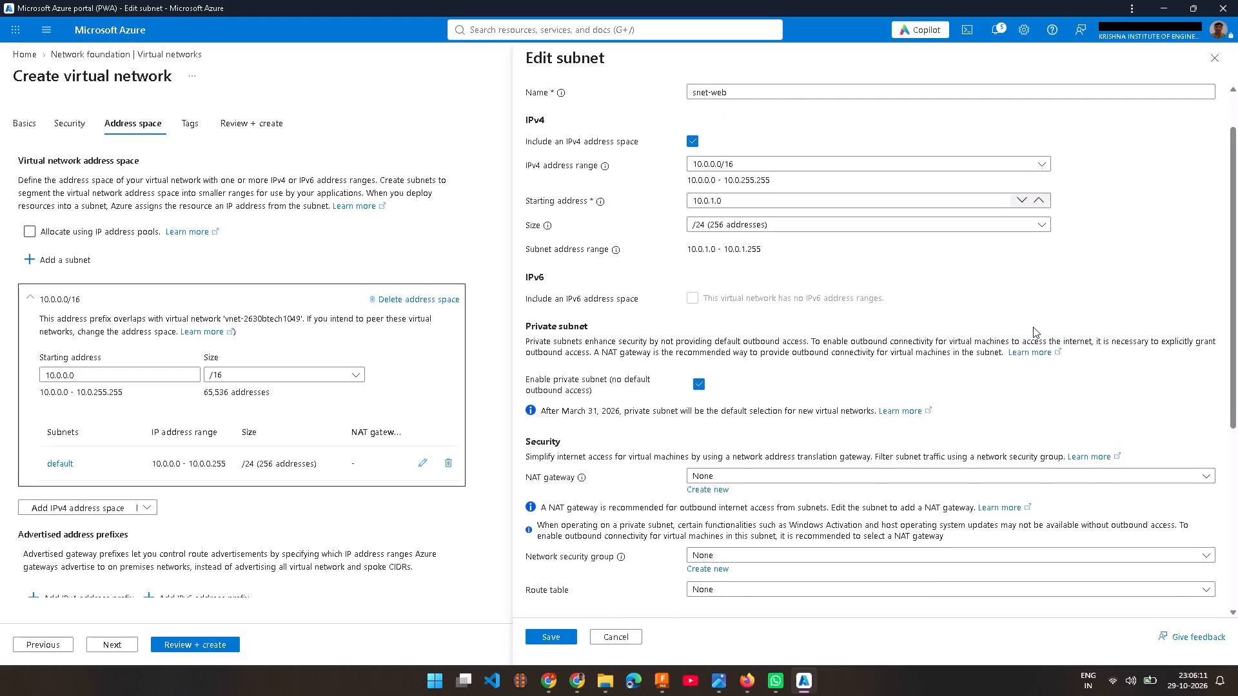
pyautogui.scroll(-2, 1033, 327)
pyautogui.scroll(2, 1033, 327)
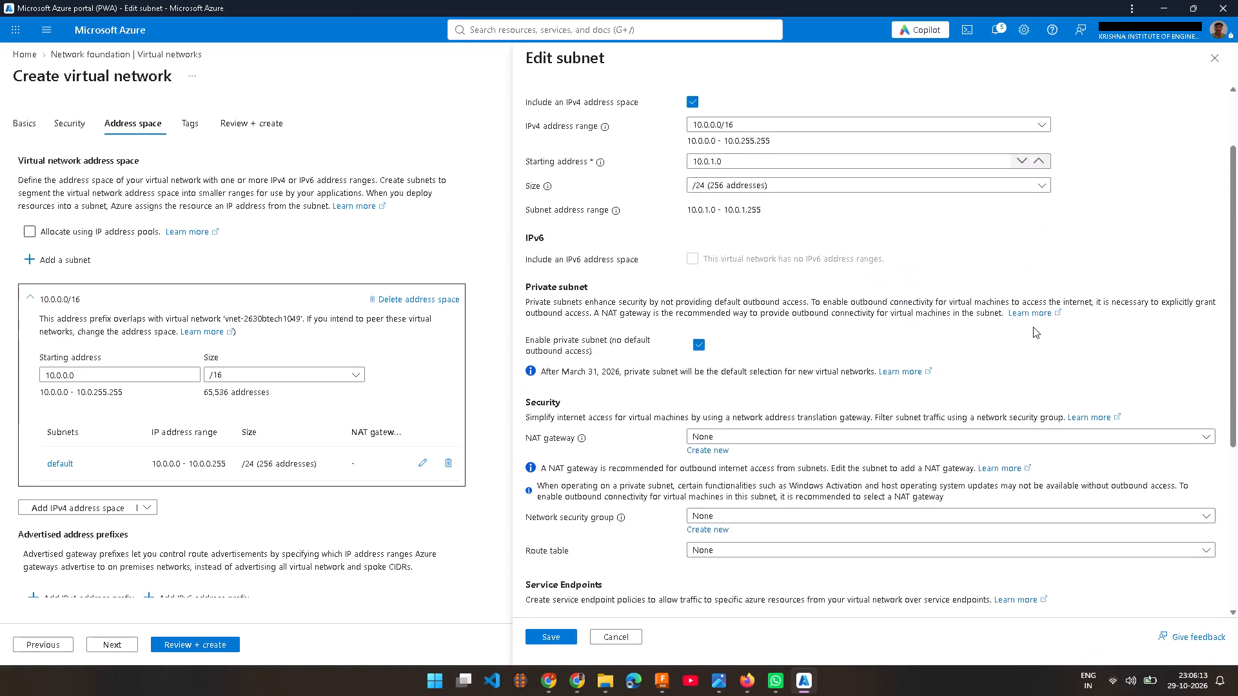
pyautogui.scroll(2, 1033, 327)
pyautogui.scroll(-3, 1033, 327)
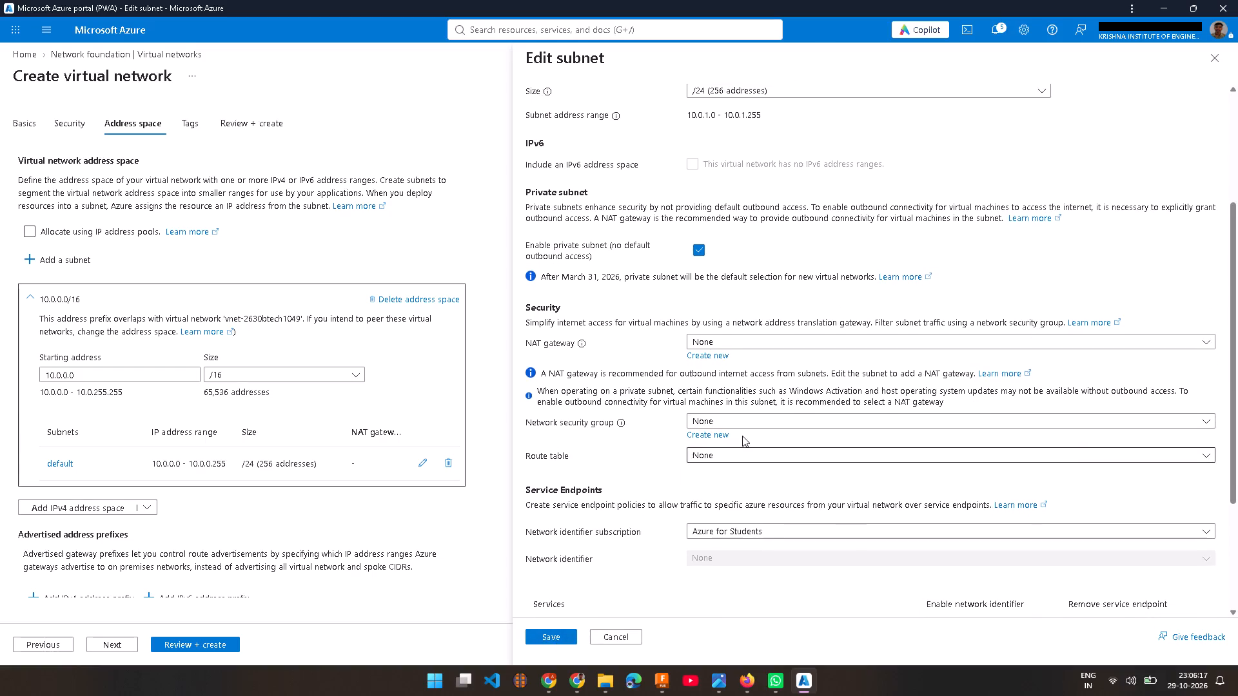
pyautogui.scroll(-6, 742, 436)
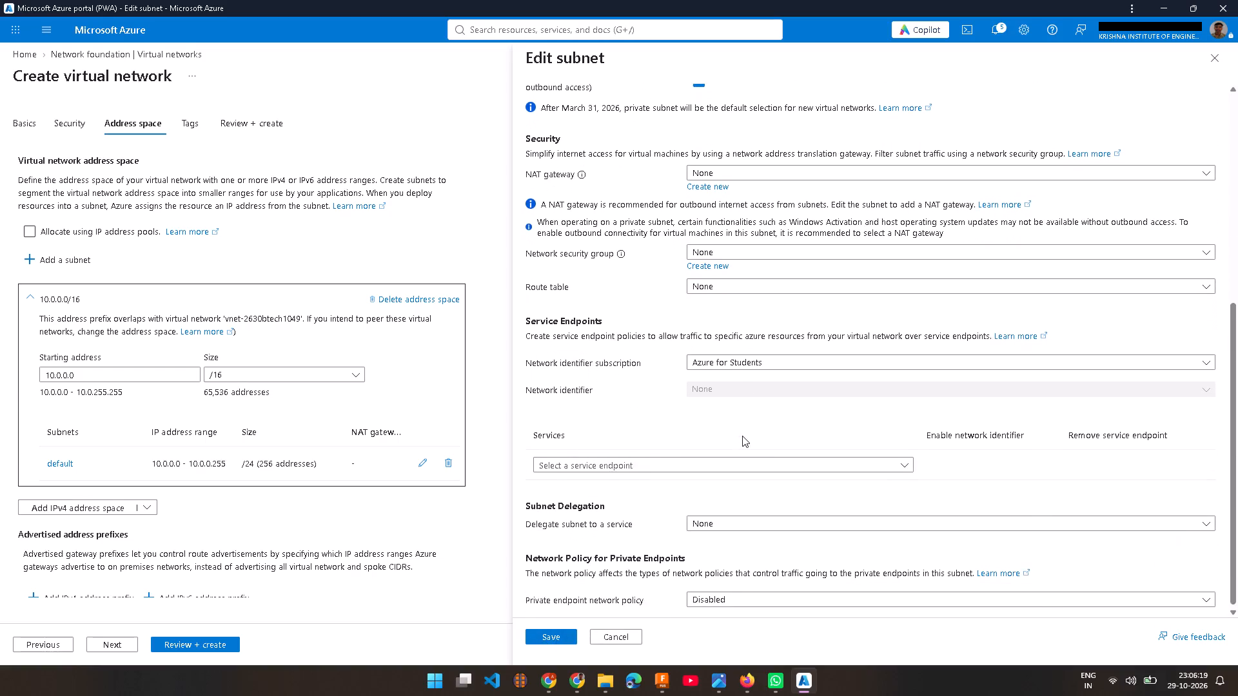
pyautogui.scroll(-1, 742, 436)
pyautogui.scroll(3, 742, 436)
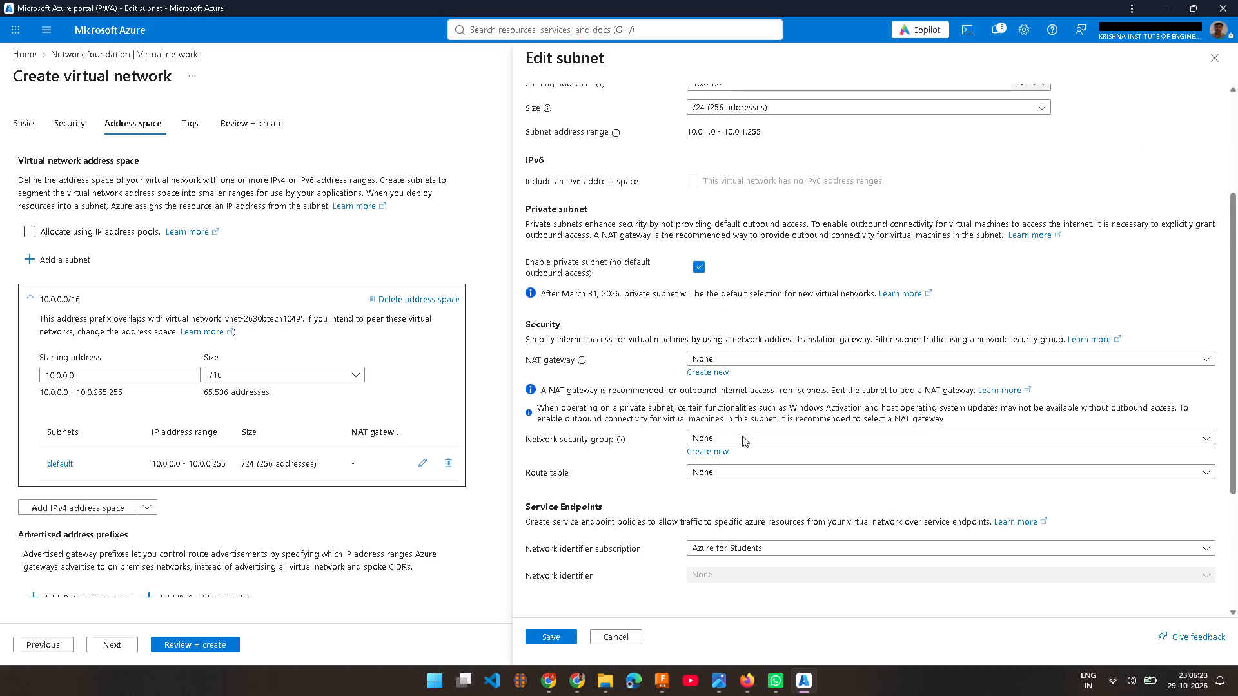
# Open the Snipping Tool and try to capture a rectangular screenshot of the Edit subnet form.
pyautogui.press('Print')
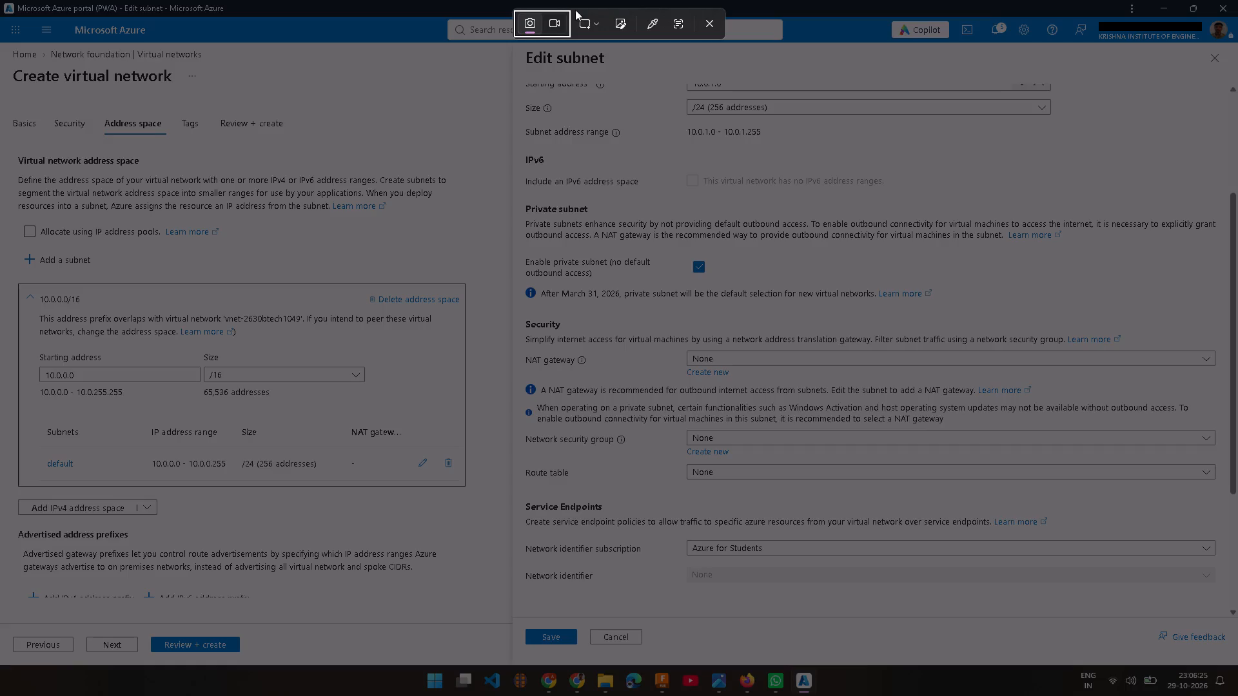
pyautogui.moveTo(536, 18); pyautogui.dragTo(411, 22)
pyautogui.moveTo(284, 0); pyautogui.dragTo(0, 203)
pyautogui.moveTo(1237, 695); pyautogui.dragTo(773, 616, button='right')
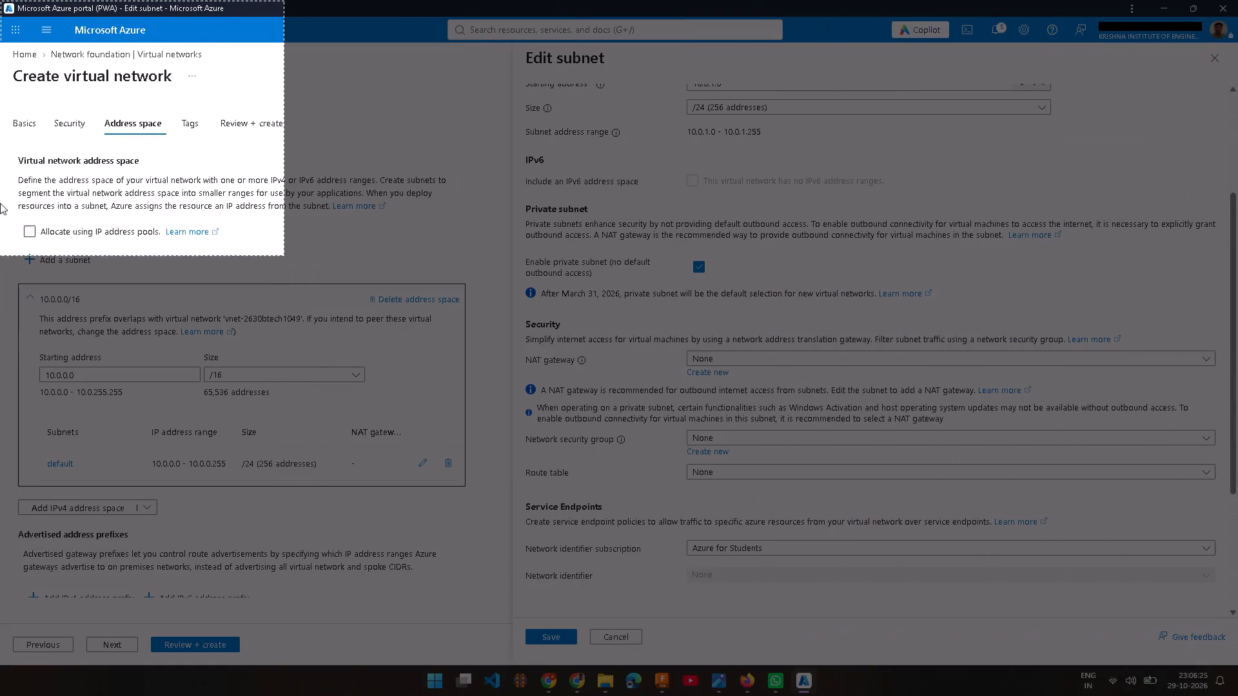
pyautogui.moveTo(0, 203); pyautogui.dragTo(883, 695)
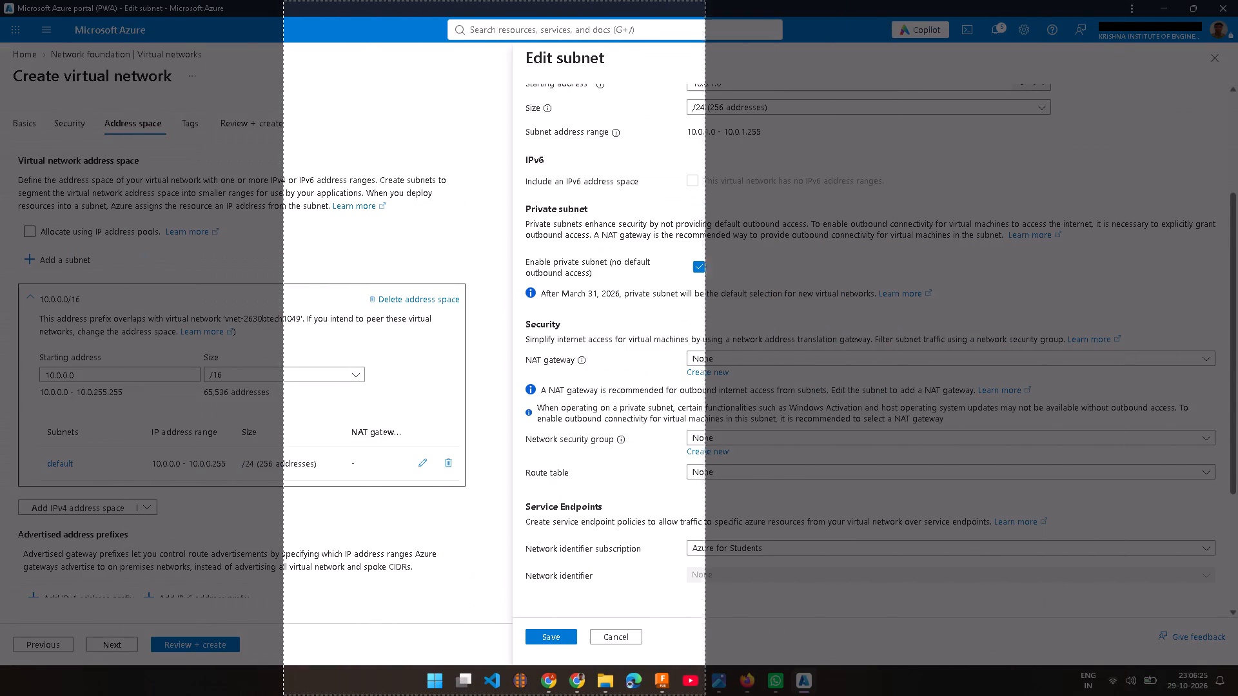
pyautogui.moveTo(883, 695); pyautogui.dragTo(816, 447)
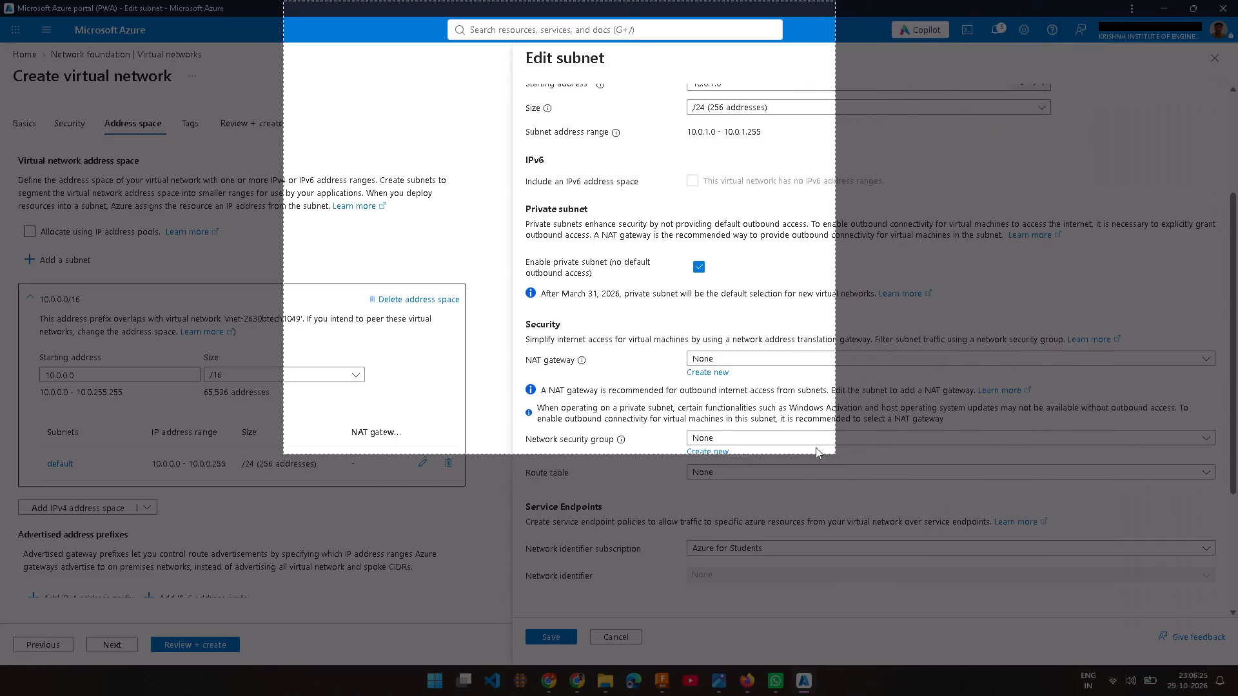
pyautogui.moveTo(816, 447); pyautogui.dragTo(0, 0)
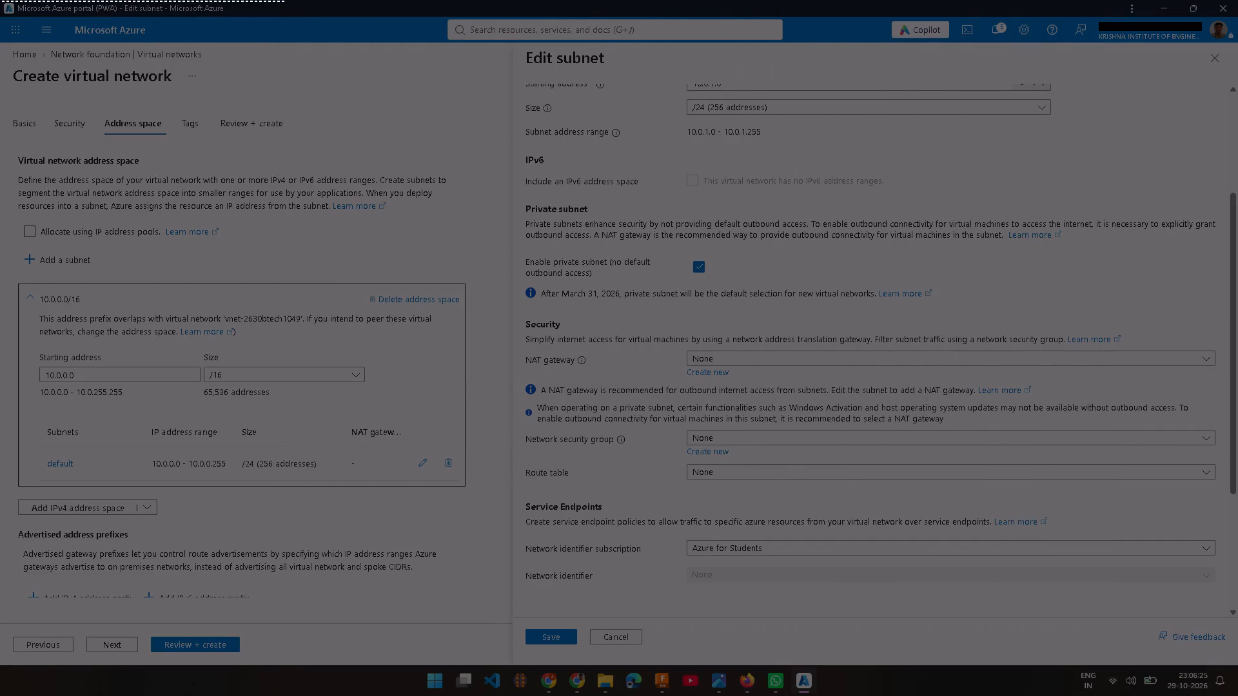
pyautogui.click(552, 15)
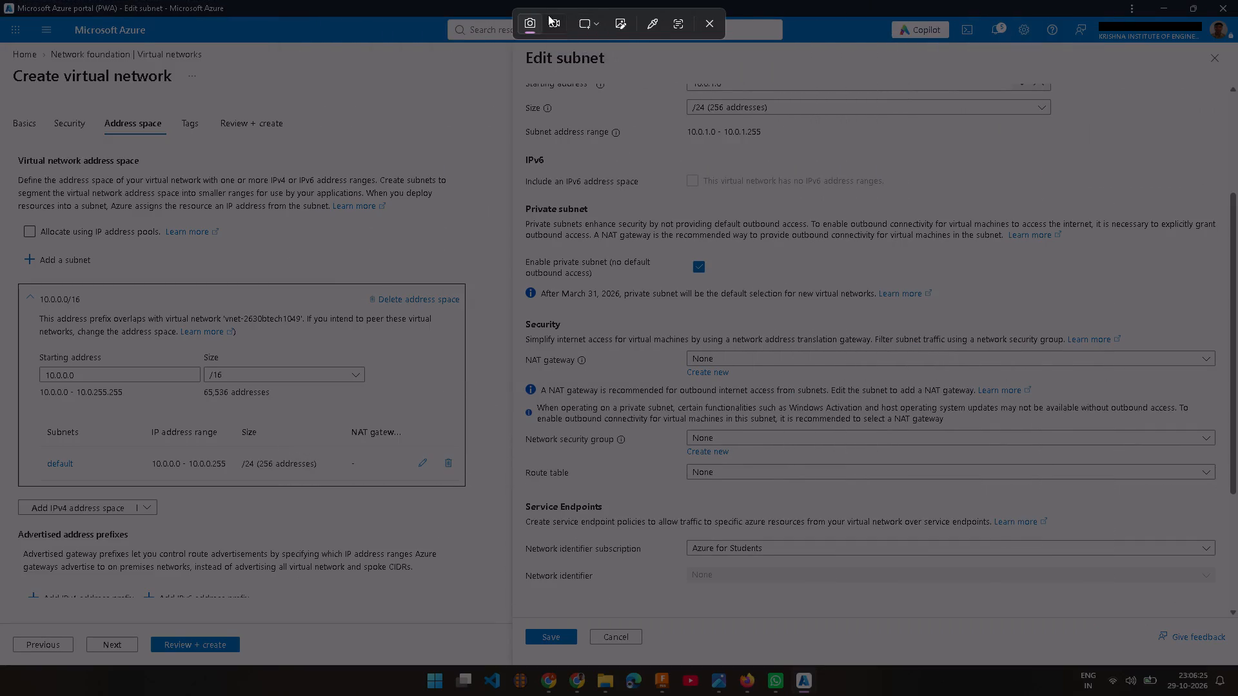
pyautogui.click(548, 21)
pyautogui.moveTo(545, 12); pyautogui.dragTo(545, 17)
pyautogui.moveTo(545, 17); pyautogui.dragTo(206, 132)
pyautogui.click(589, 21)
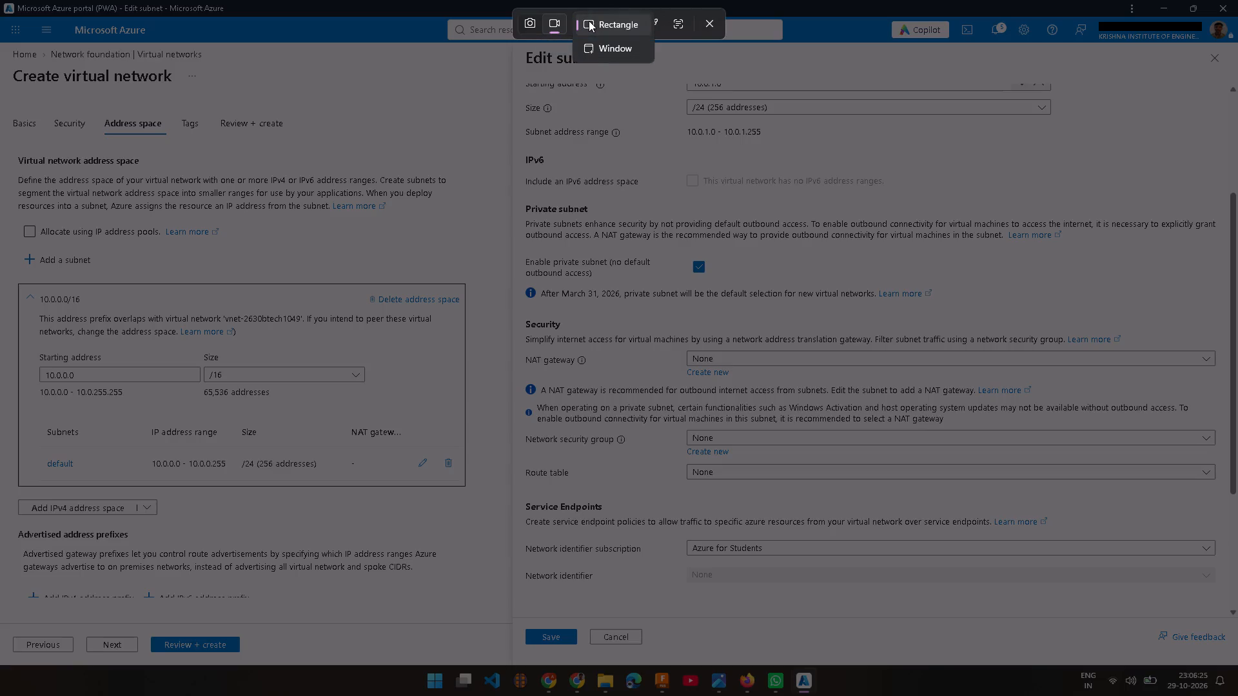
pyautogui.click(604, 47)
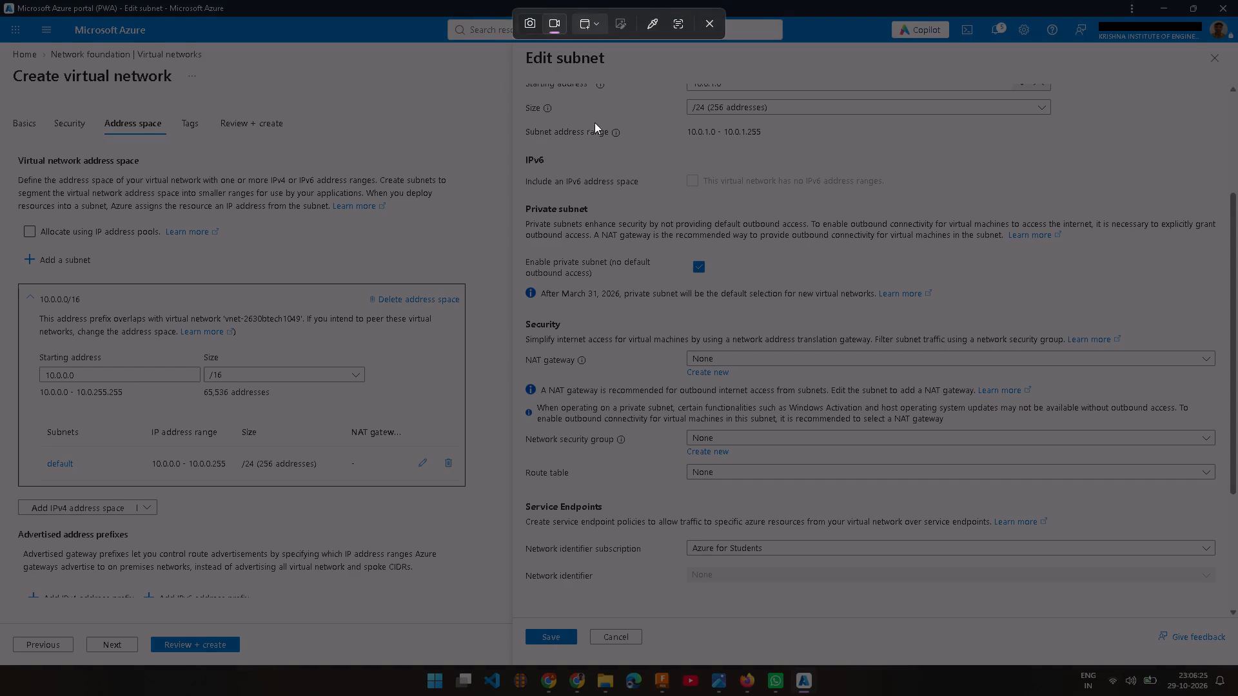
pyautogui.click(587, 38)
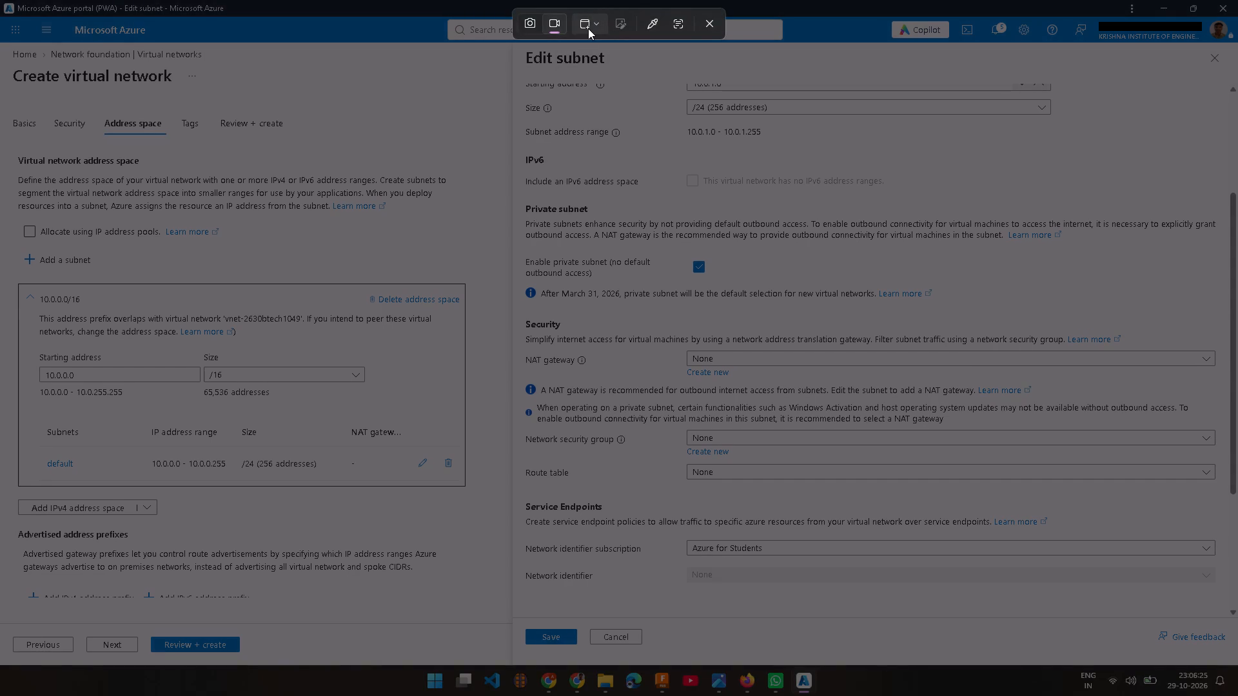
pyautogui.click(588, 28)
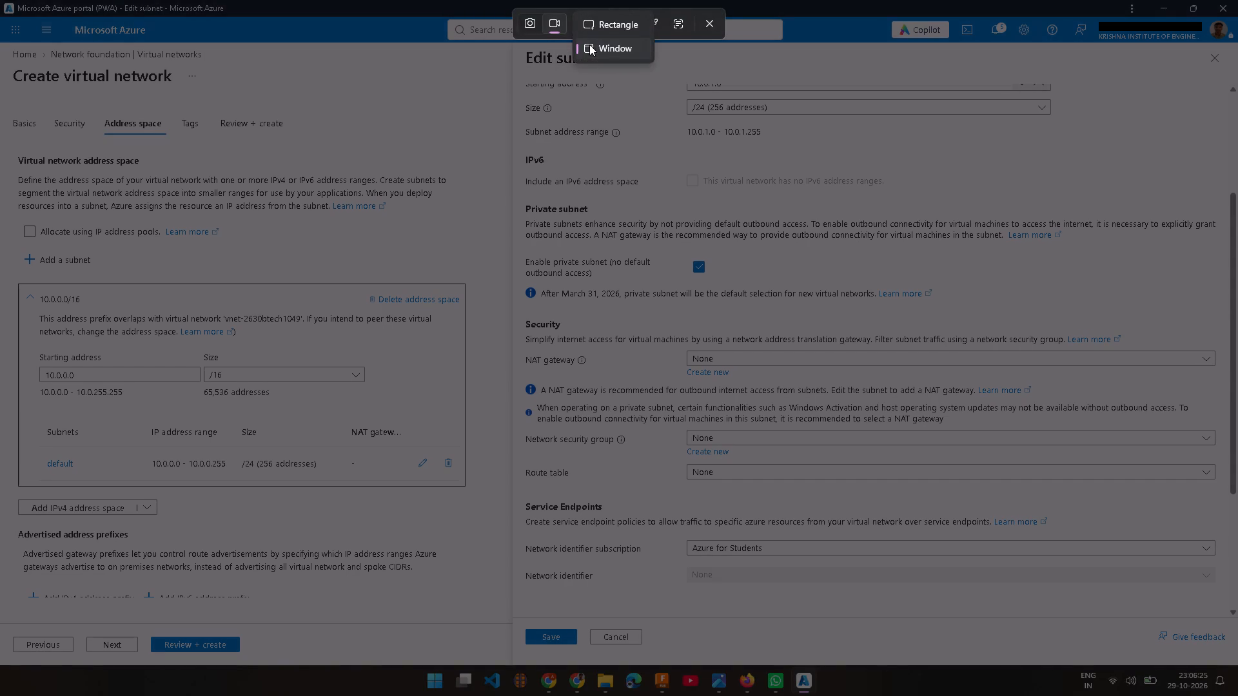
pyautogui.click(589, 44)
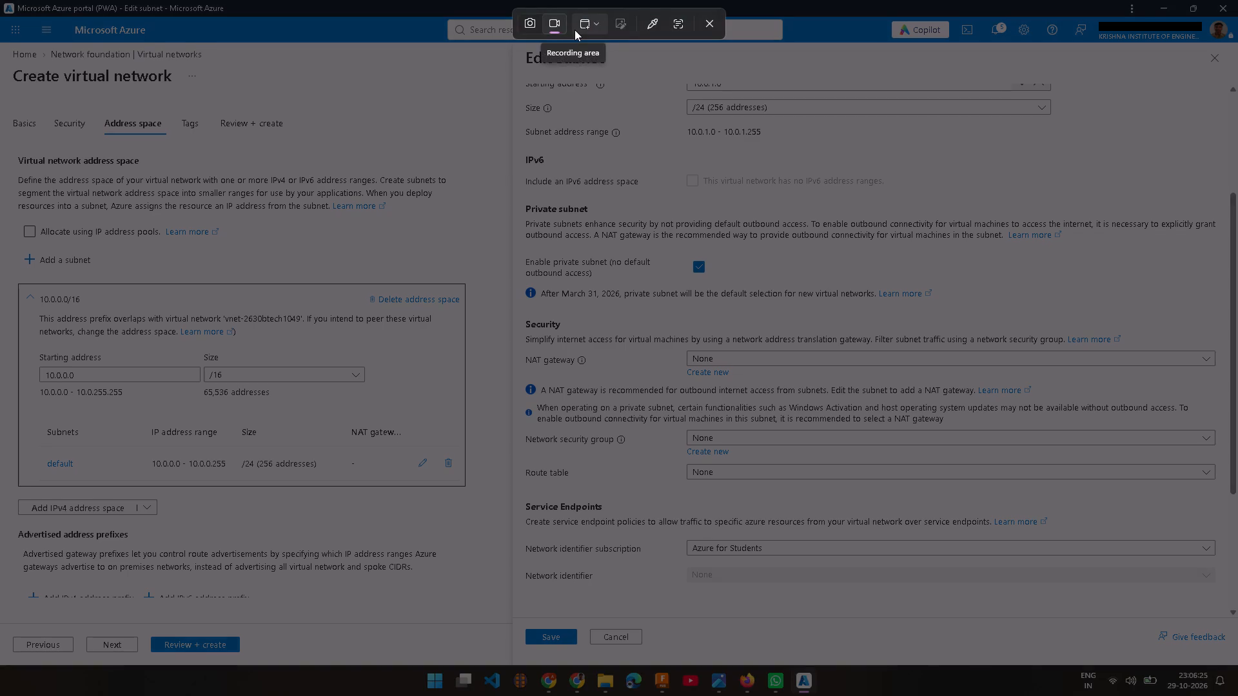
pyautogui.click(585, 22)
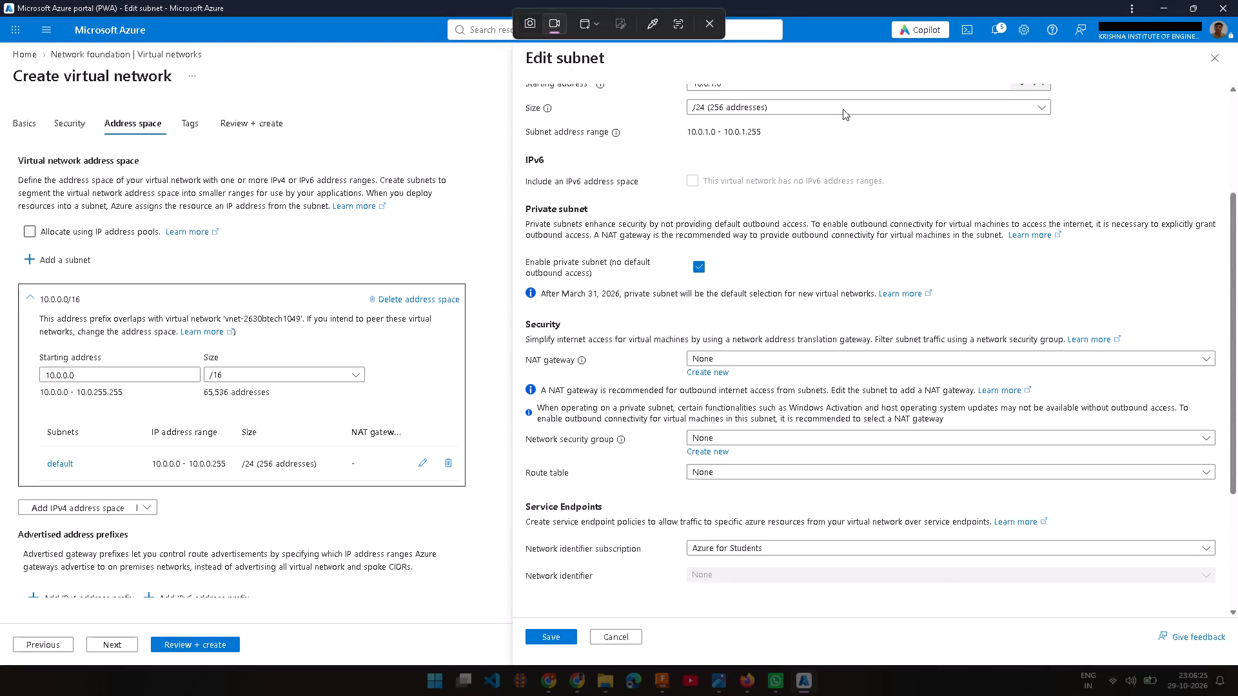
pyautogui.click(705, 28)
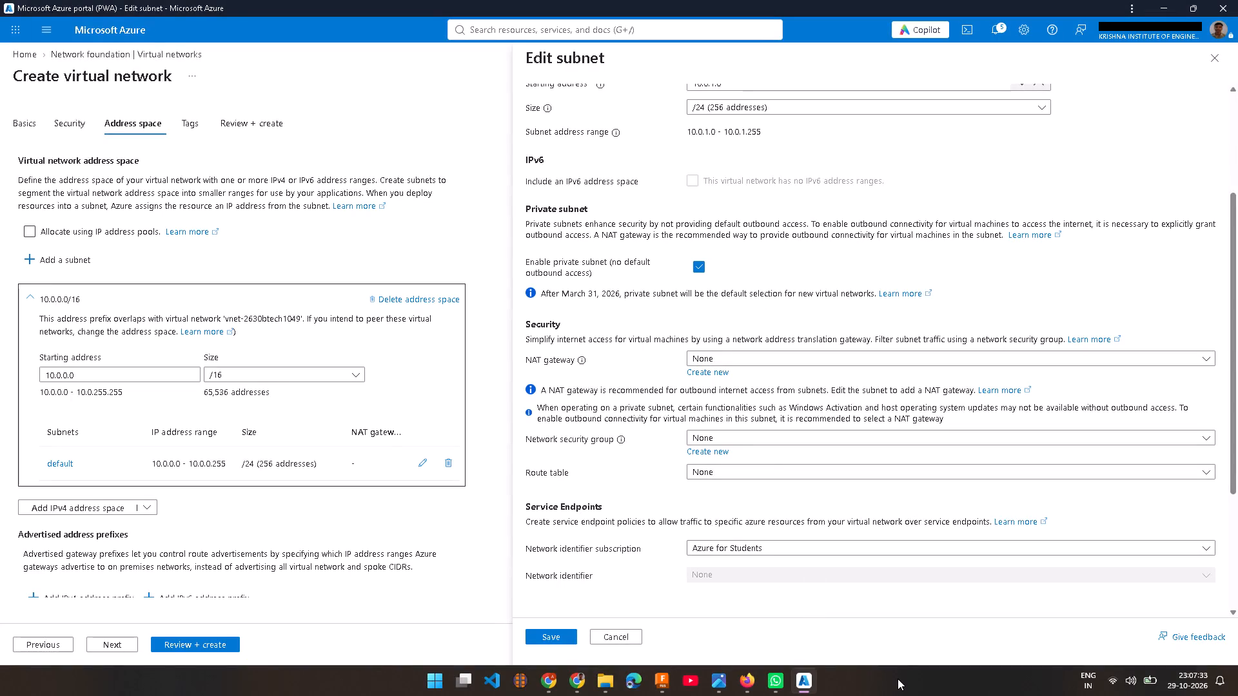
# Capture a full-screen rectangular screenshot of the Edit subnet form with the Snipping Tool.
pyautogui.press('Print')
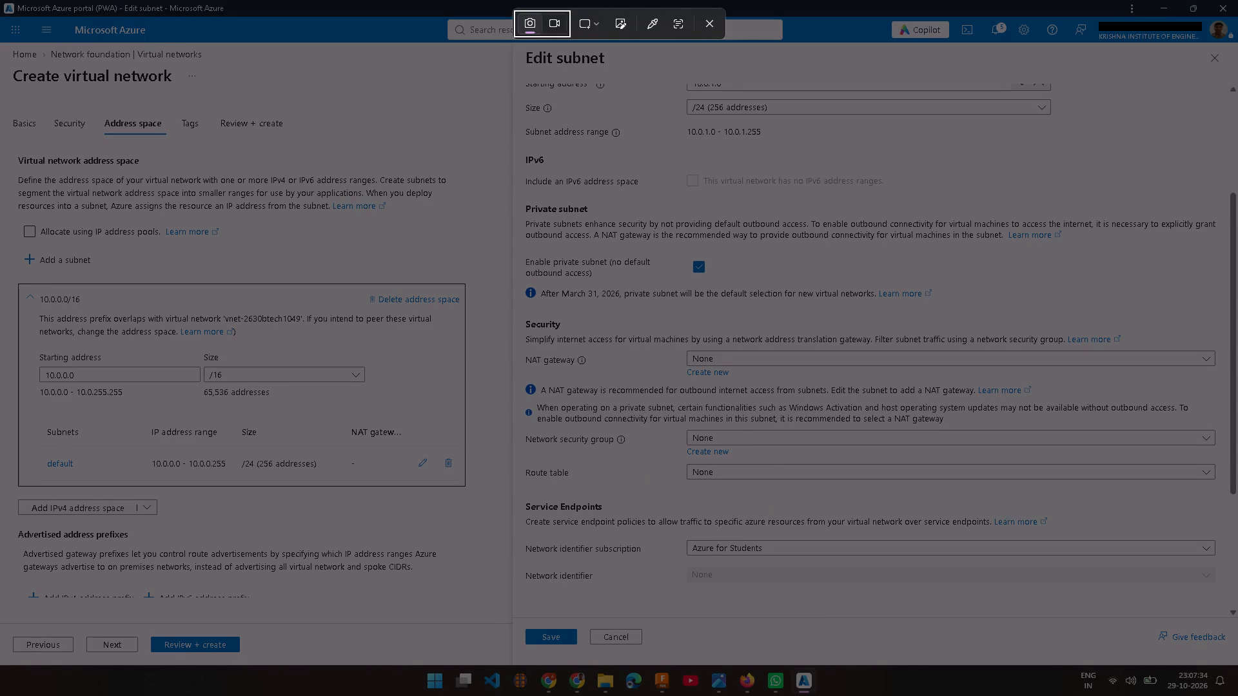
pyautogui.moveTo(1, 10); pyautogui.dragTo(5, 5)
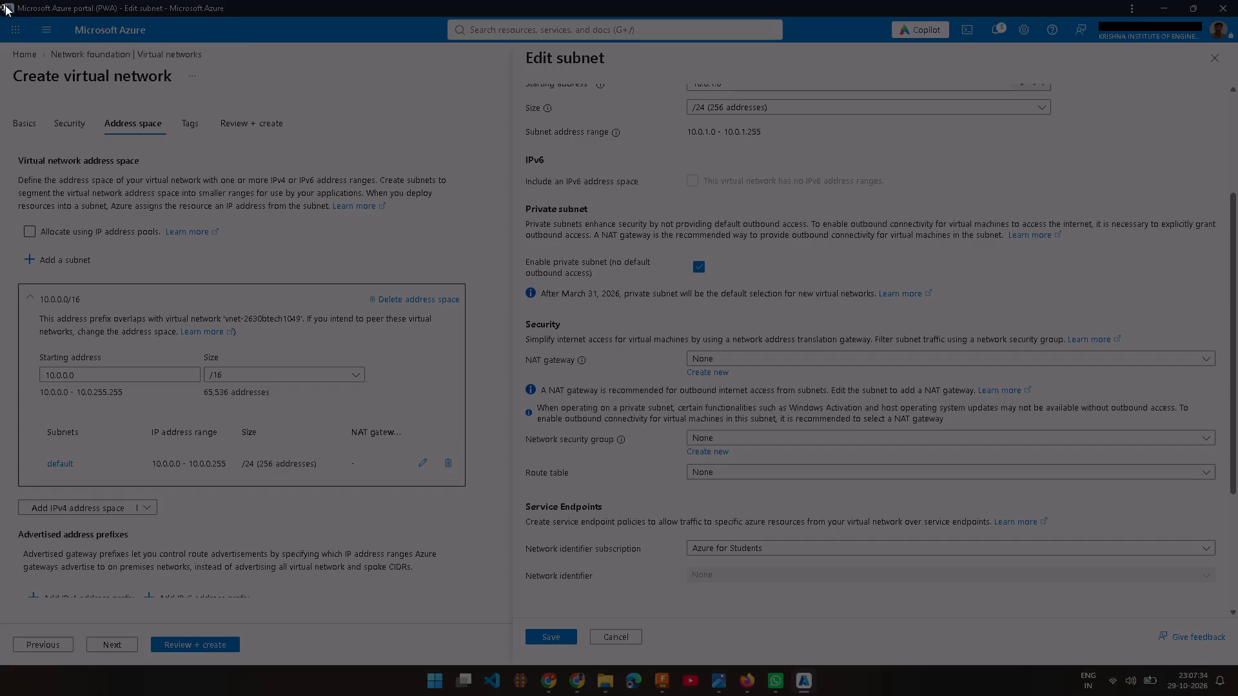
pyautogui.moveTo(5, 5); pyautogui.dragTo(1237, 695)
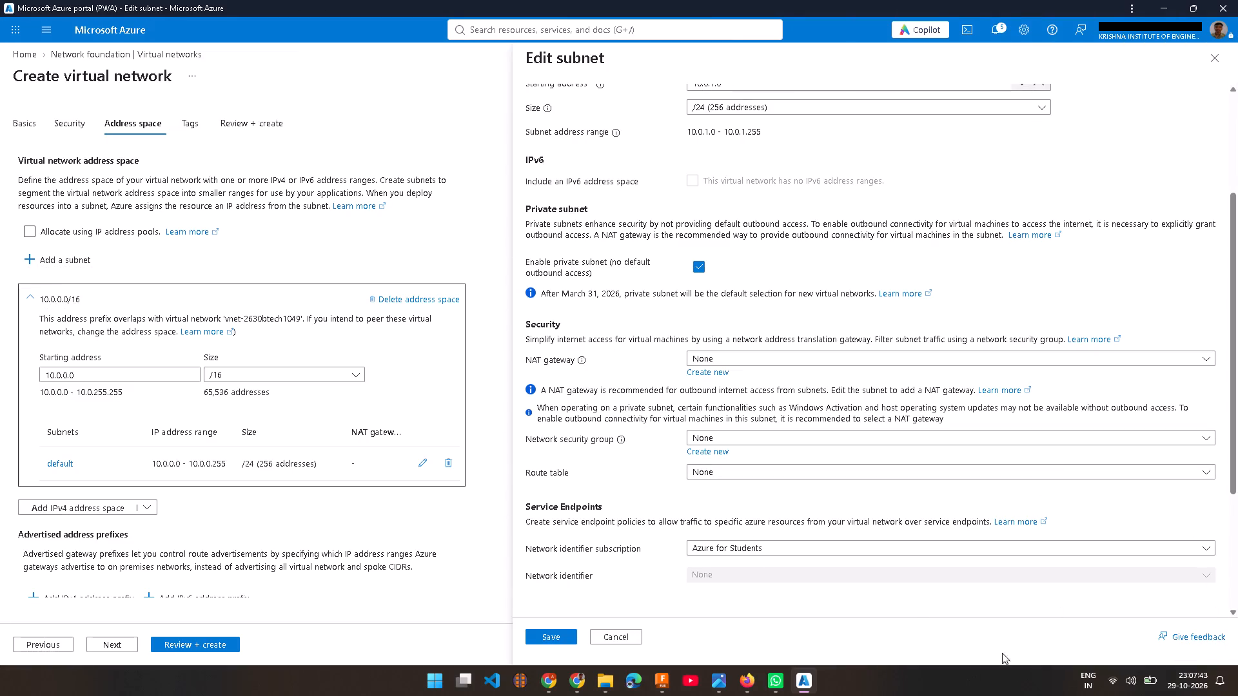
# Save the edited snet-web subnet to the virtual network's address space.
pyautogui.click(571, 632)
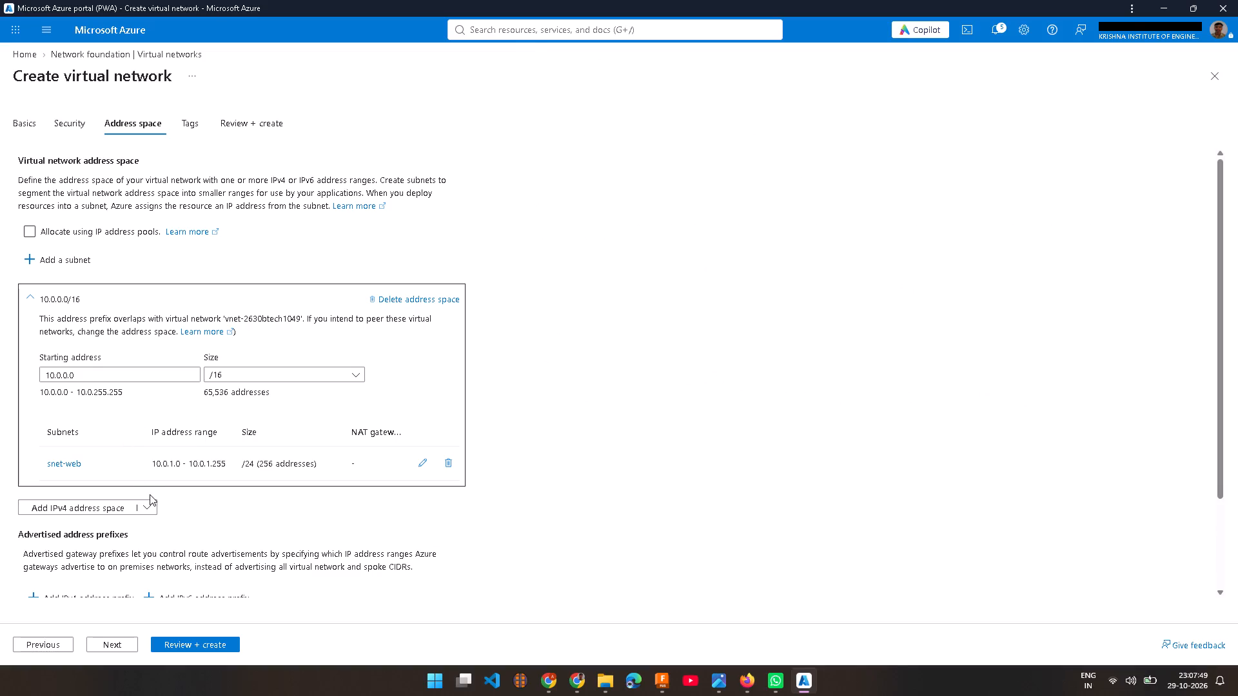
# Begin adding a second subnet to the 10.0.0.0/16 address space and set its starting address to 10.0.2.0.
pyautogui.scroll(-1, 150, 494)
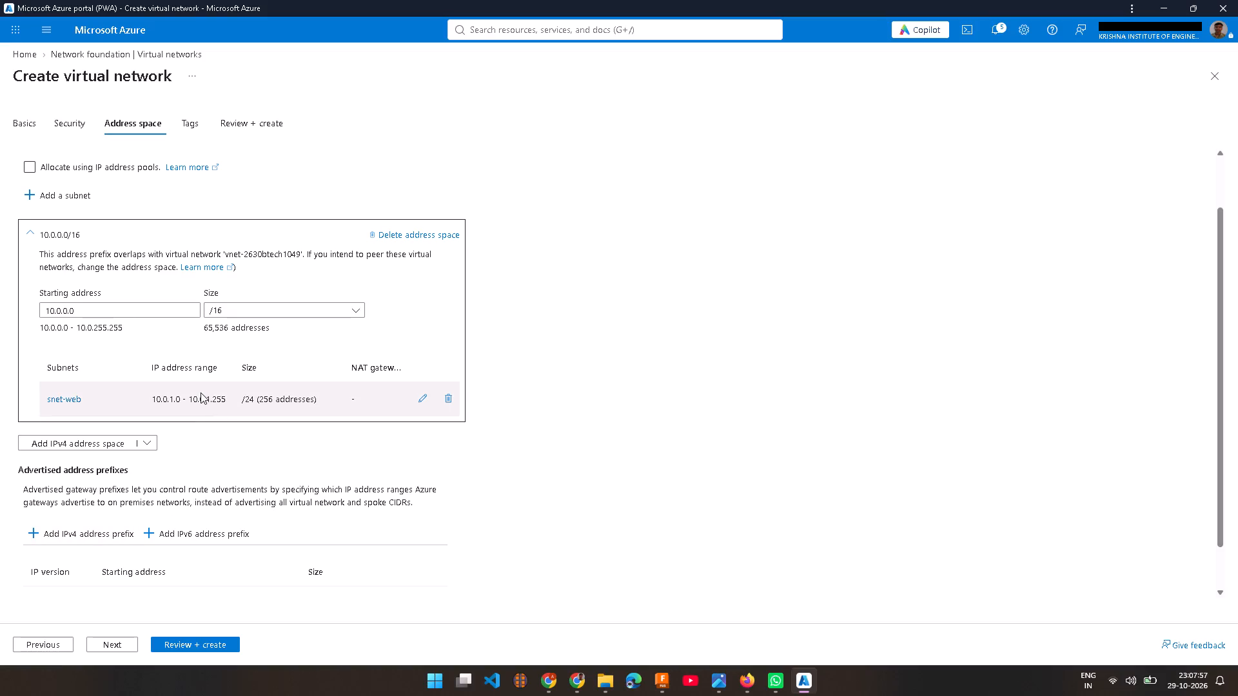
pyautogui.scroll(-1, 201, 392)
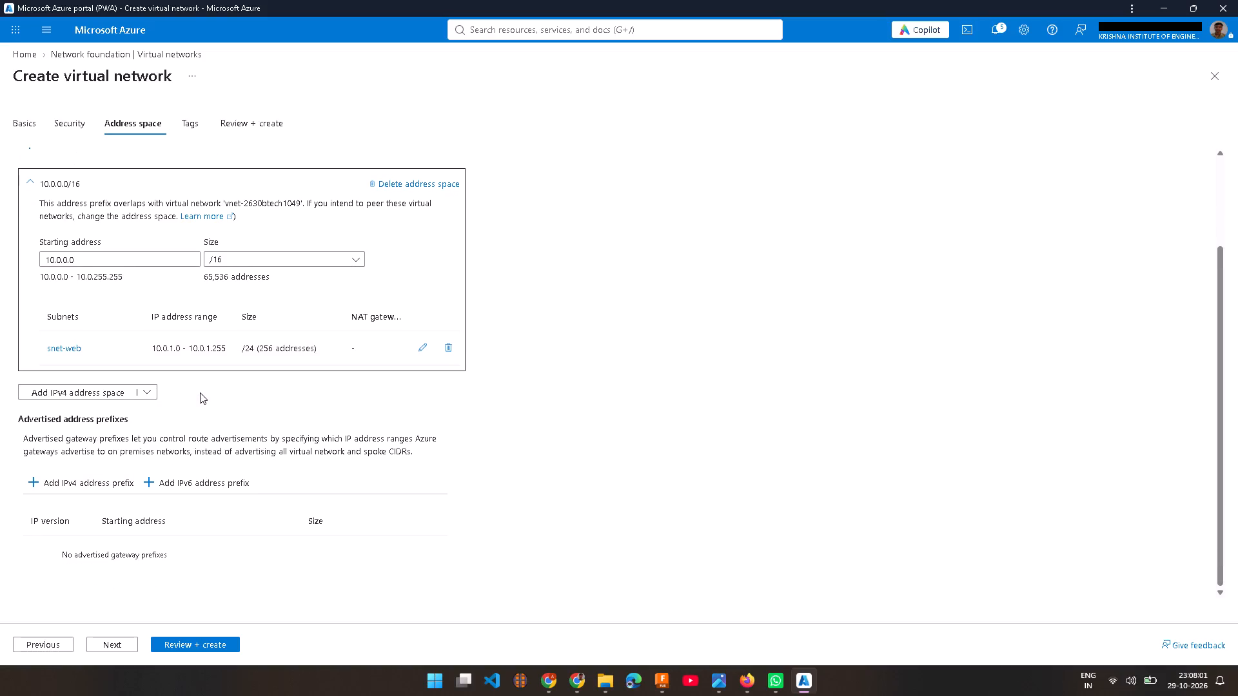
pyautogui.scroll(1, 136, 189)
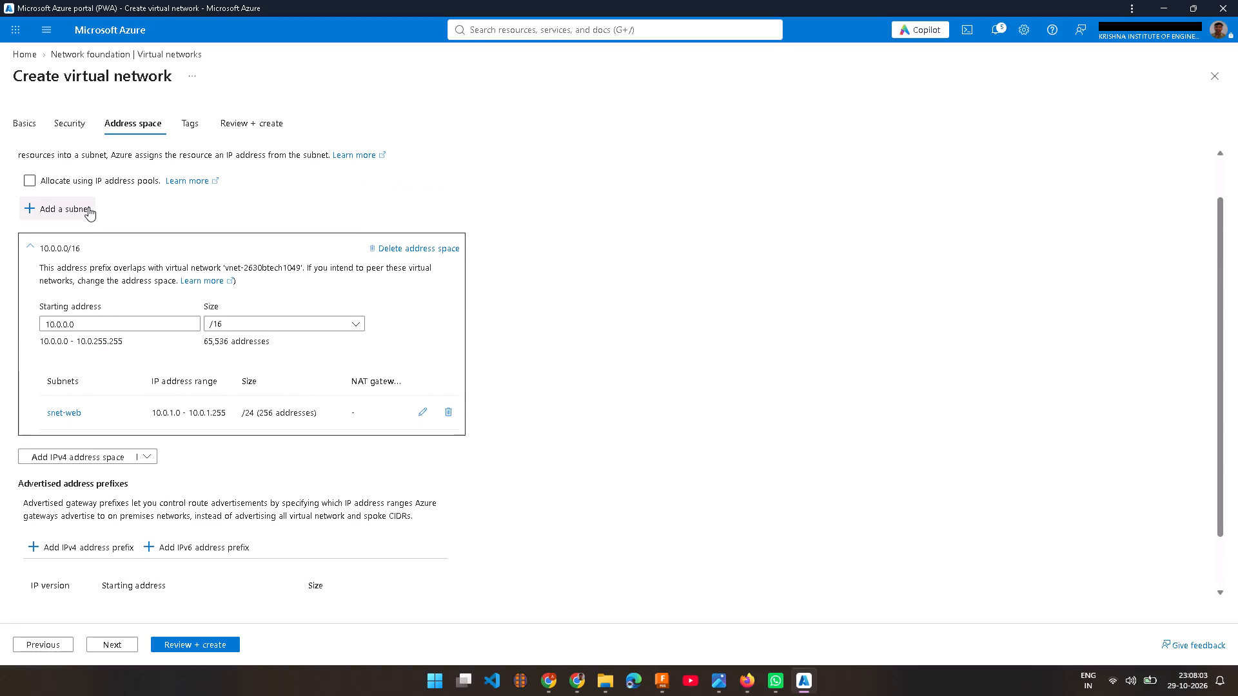
pyautogui.click(88, 207)
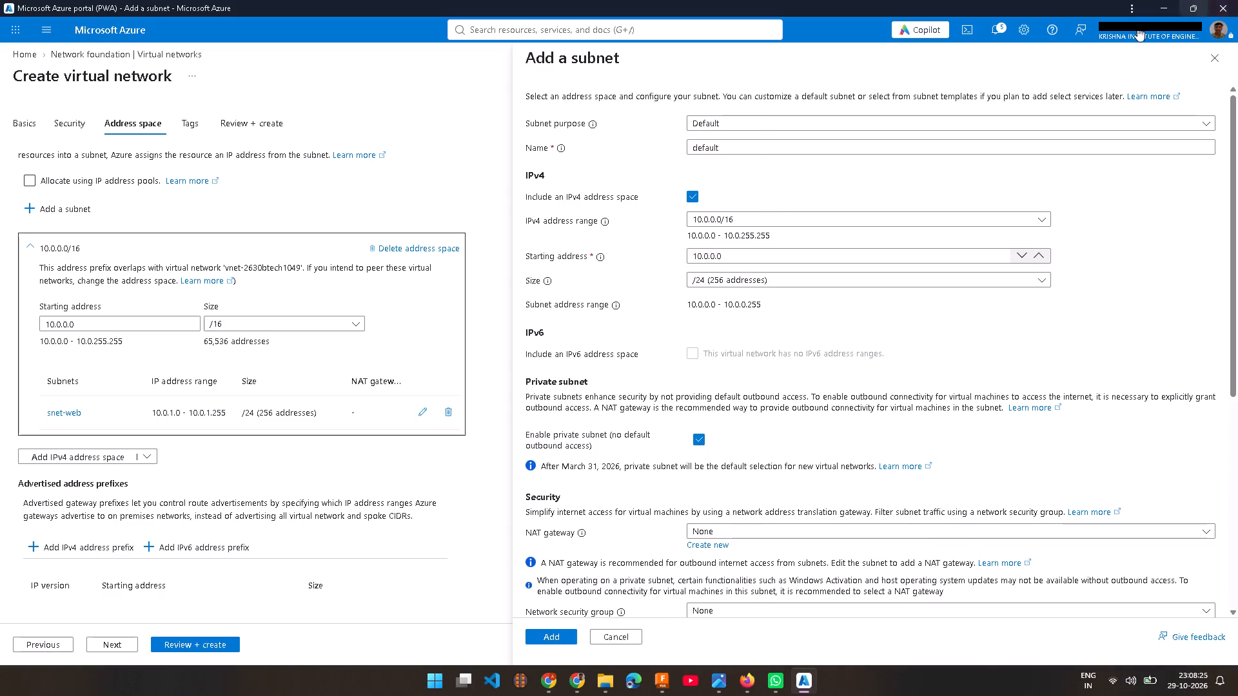
pyautogui.click(1021, 255)
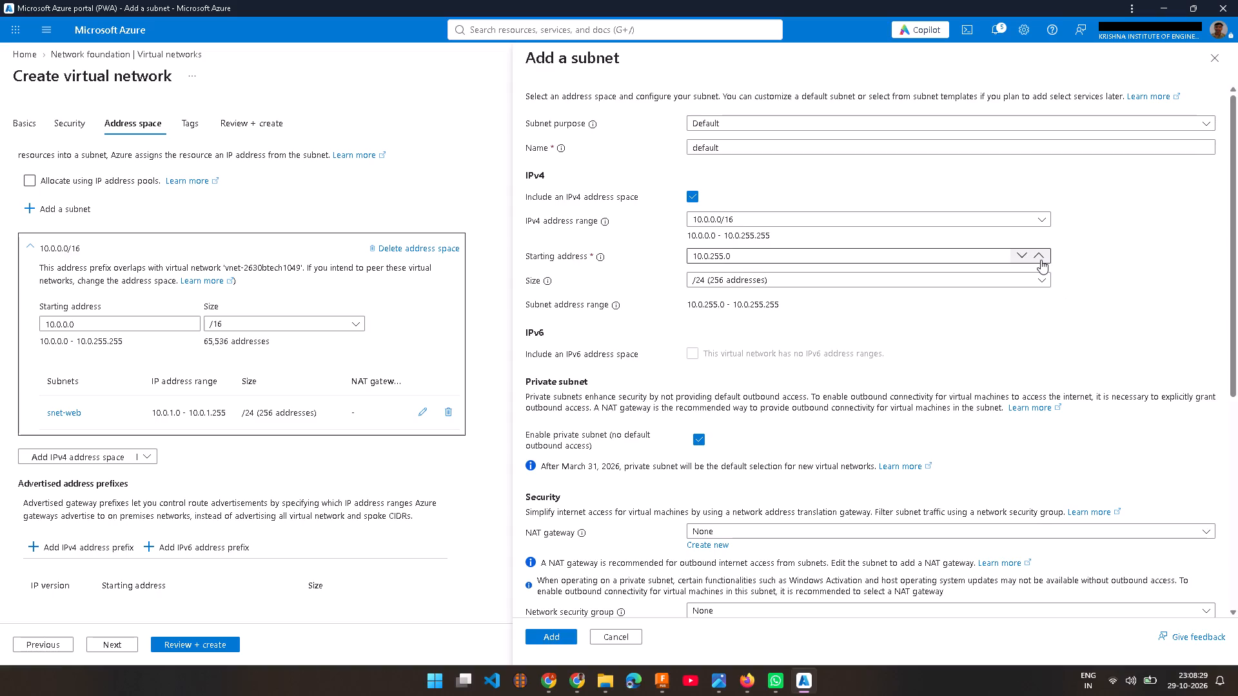
pyautogui.click(1040, 255)
pyautogui.click(1040, 255)
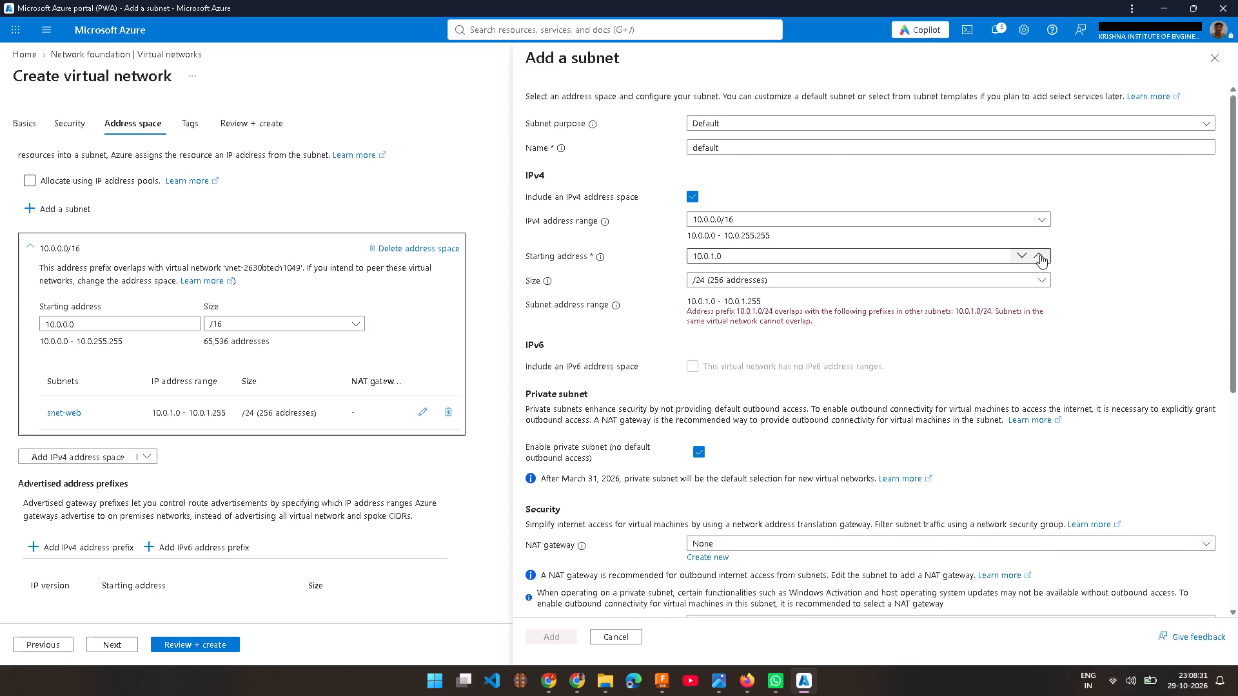
pyautogui.click(1040, 255)
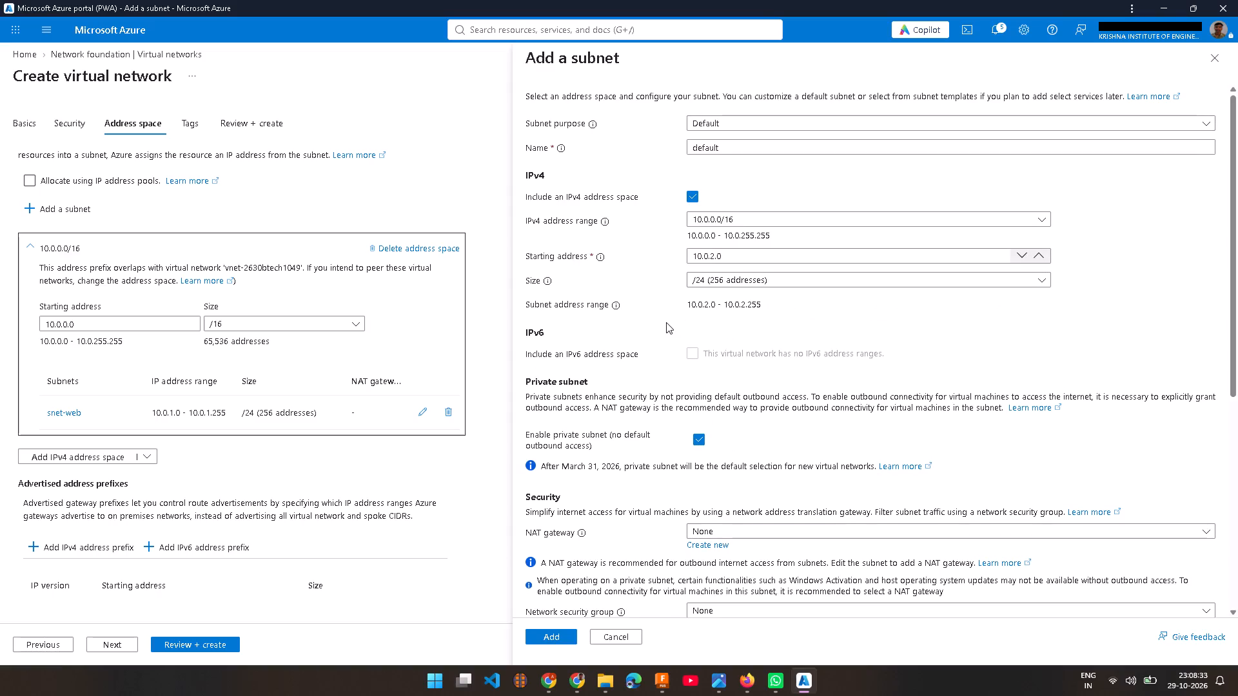
# Replace the new subnet's default name with snet-data.
pyautogui.click(732, 136)
pyautogui.click(731, 150)
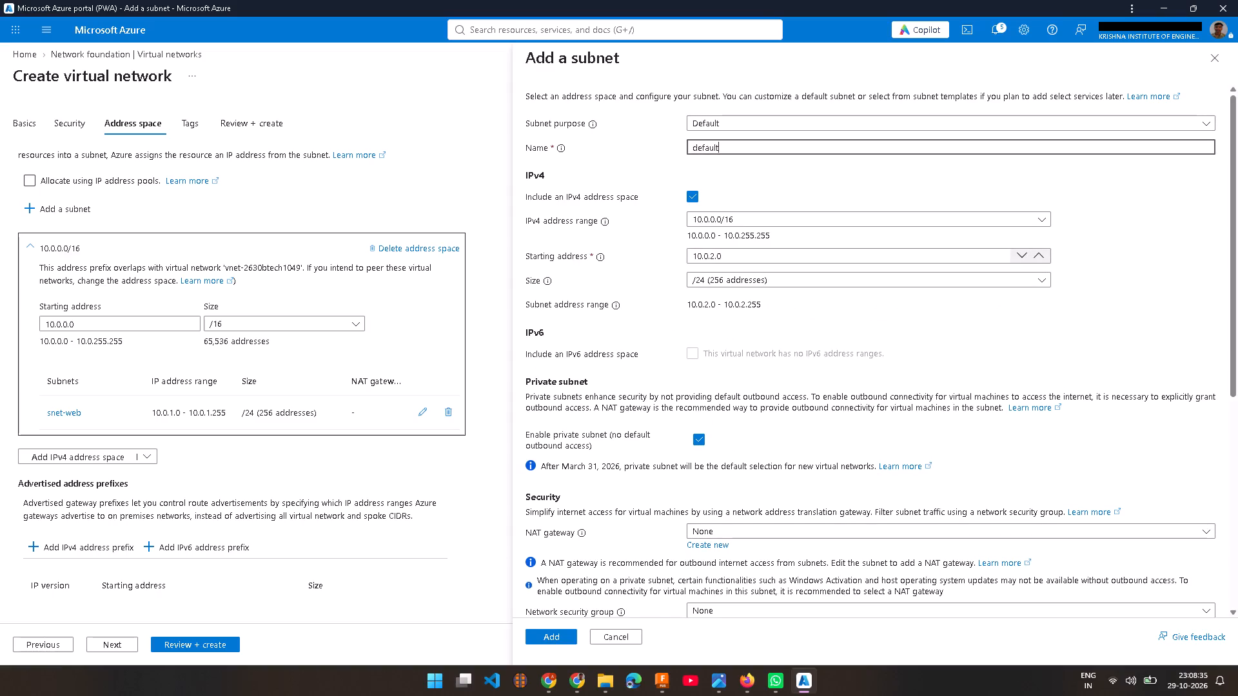
pyautogui.press('BackSpace')
pyautogui.press('BackSpace')
pyautogui.press('BackSpace')
pyautogui.press('BackSpace')
pyautogui.press('BackSpace')
pyautogui.press('BackSpace')
pyautogui.press('BackSpace')
pyautogui.press('BackSpace')
pyautogui.press('BackSpace')
pyautogui.press('BackSpace')
pyautogui.press('BackSpace')
pyautogui.press('BackSpace')
pyautogui.press('BackSpace')
pyautogui.press('BackSpace')
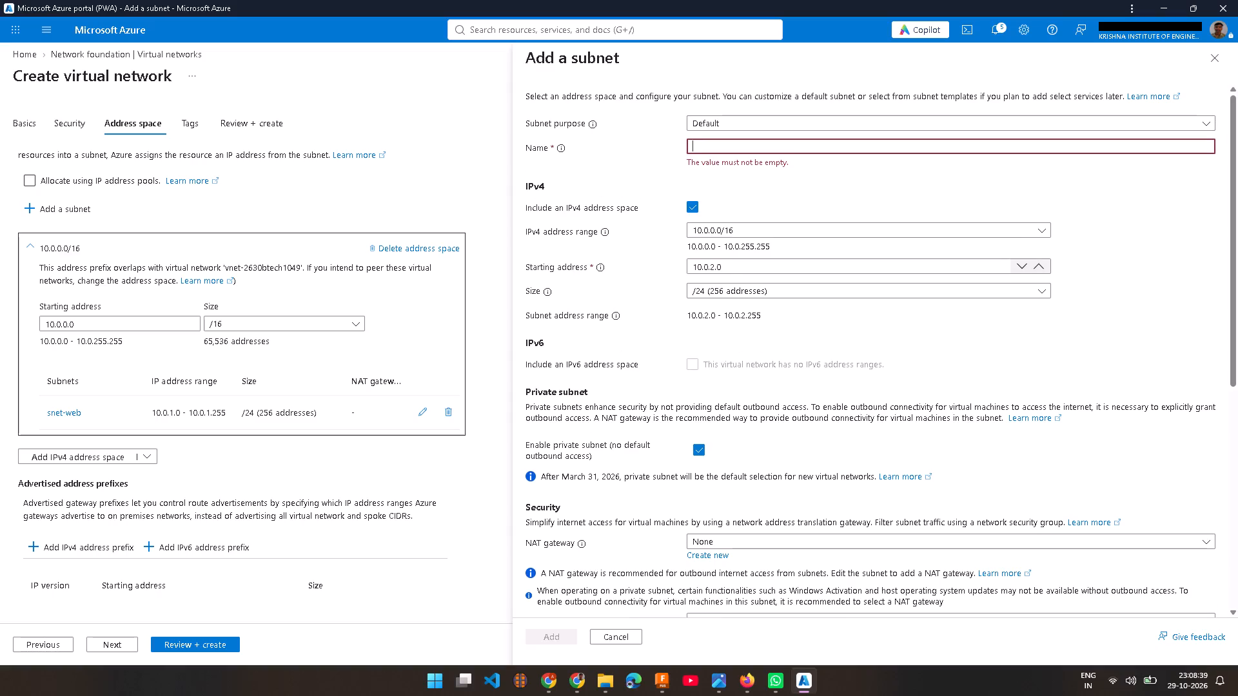
pyautogui.write('snet.')
pyautogui.write('data')
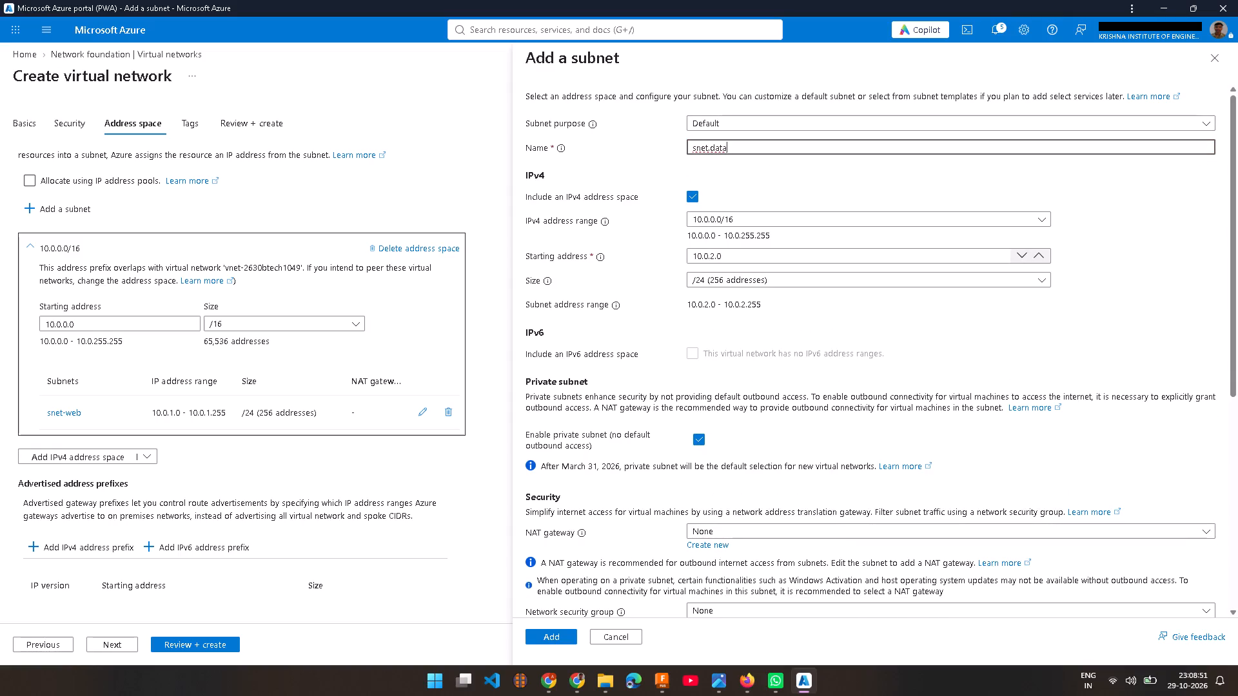
pyautogui.click(711, 150)
pyautogui.press('BackSpace')
pyautogui.press('-')
pyautogui.moveTo(716, 269); pyautogui.dragTo(706, 280, button='right')
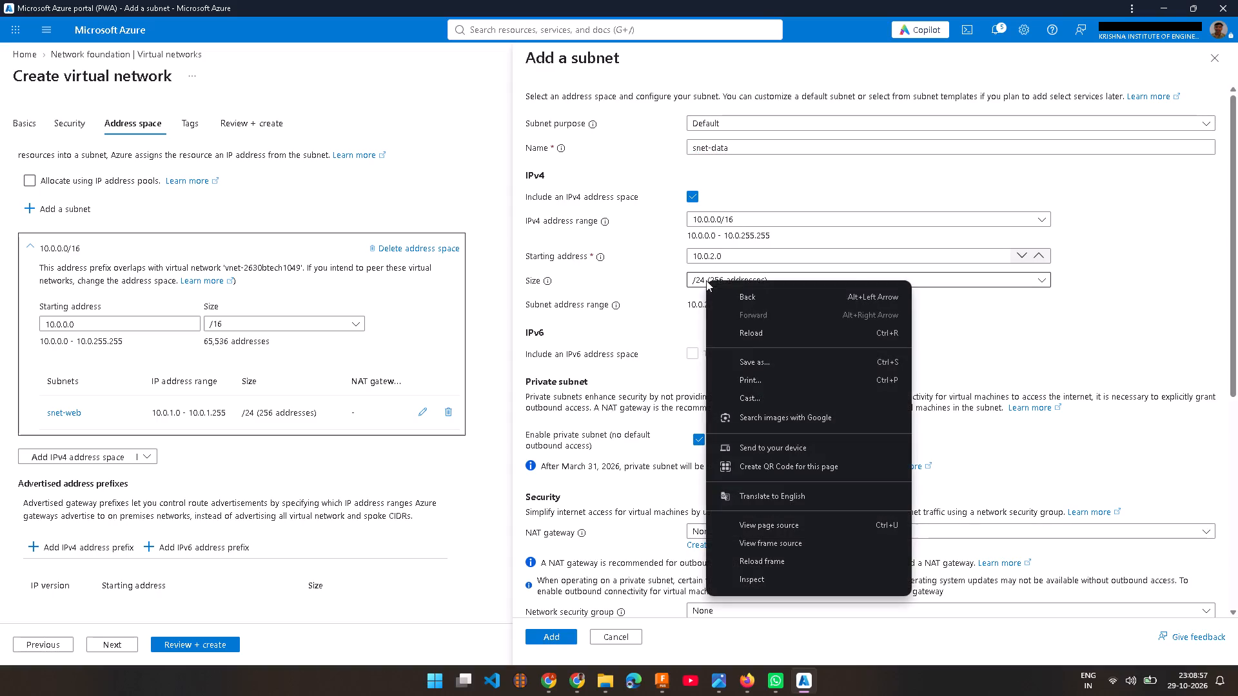
pyautogui.click(865, 191)
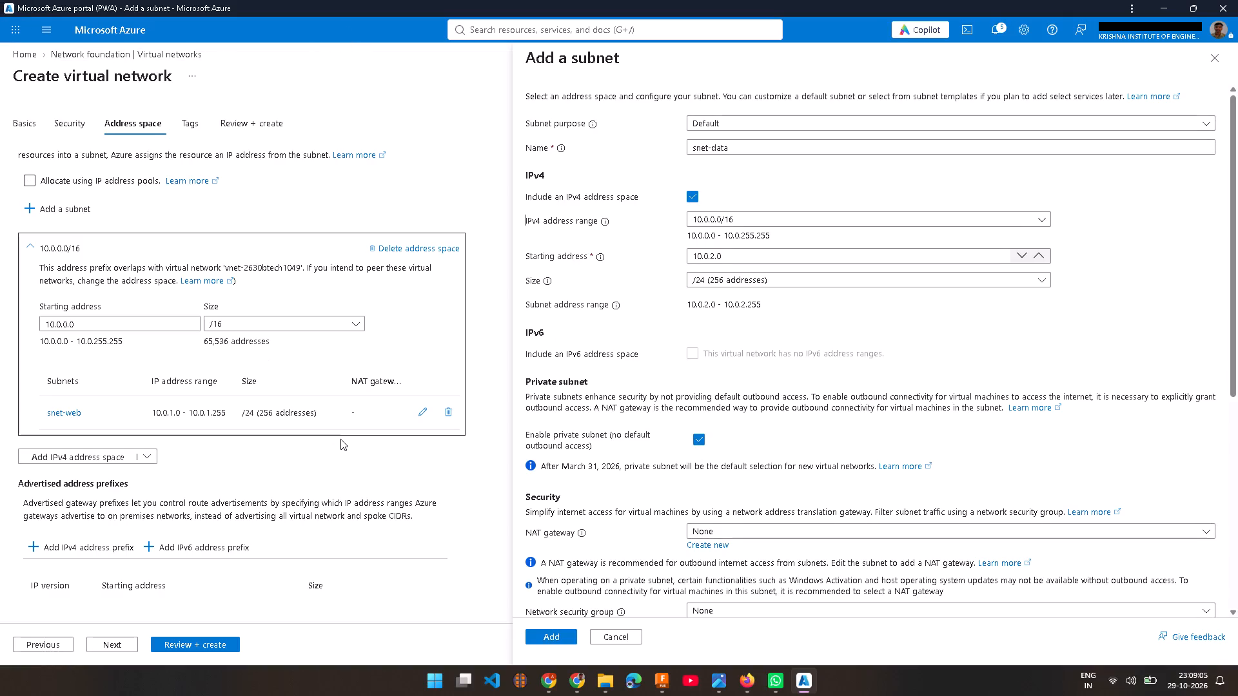
# Capture a full-screen rectangular screenshot of the Add a subnet form filled in for snet-data.
pyautogui.press('Print')
pyautogui.moveTo(0, 0); pyautogui.dragTo(208, 0)
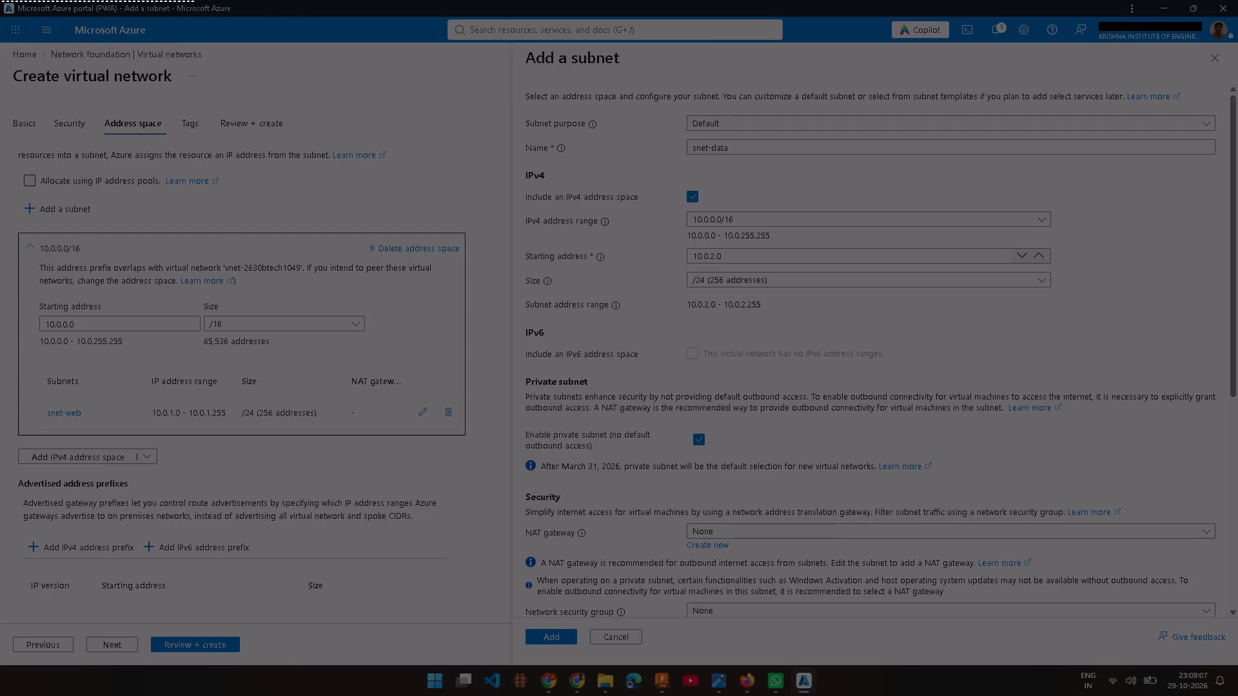
pyautogui.moveTo(208, 0); pyautogui.dragTo(1237, 695)
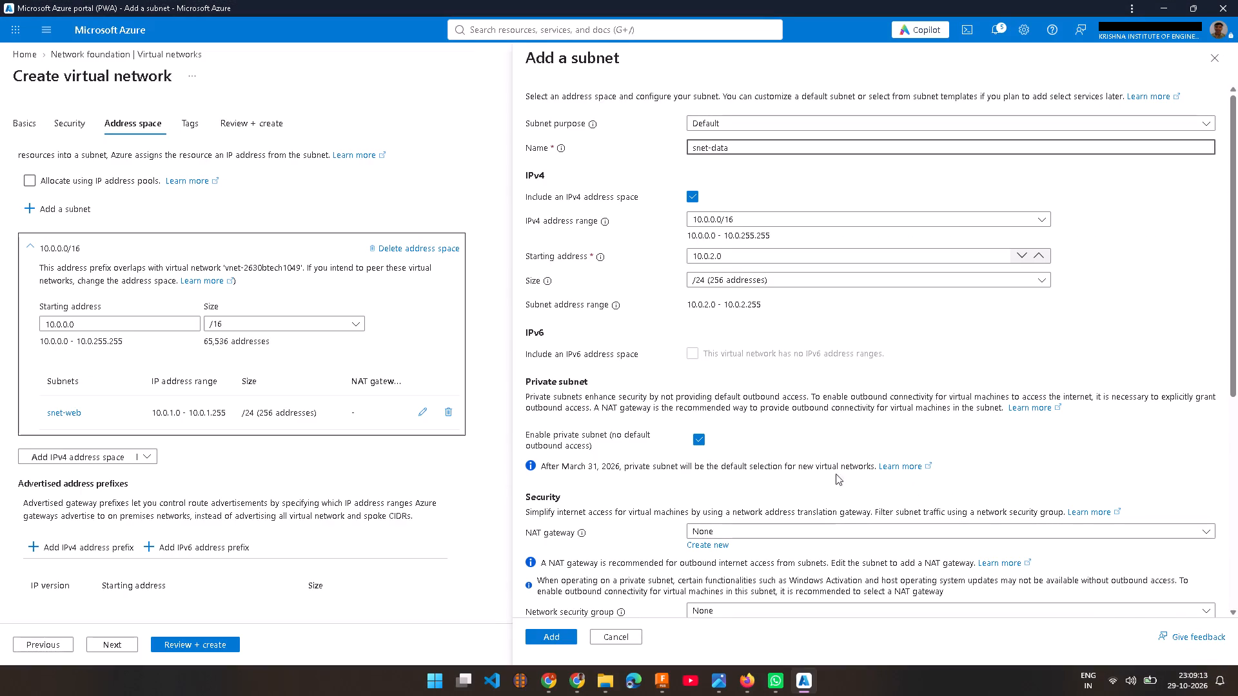
# Add the configured snet-data subnet to the virtual network.
pyautogui.click(562, 633)
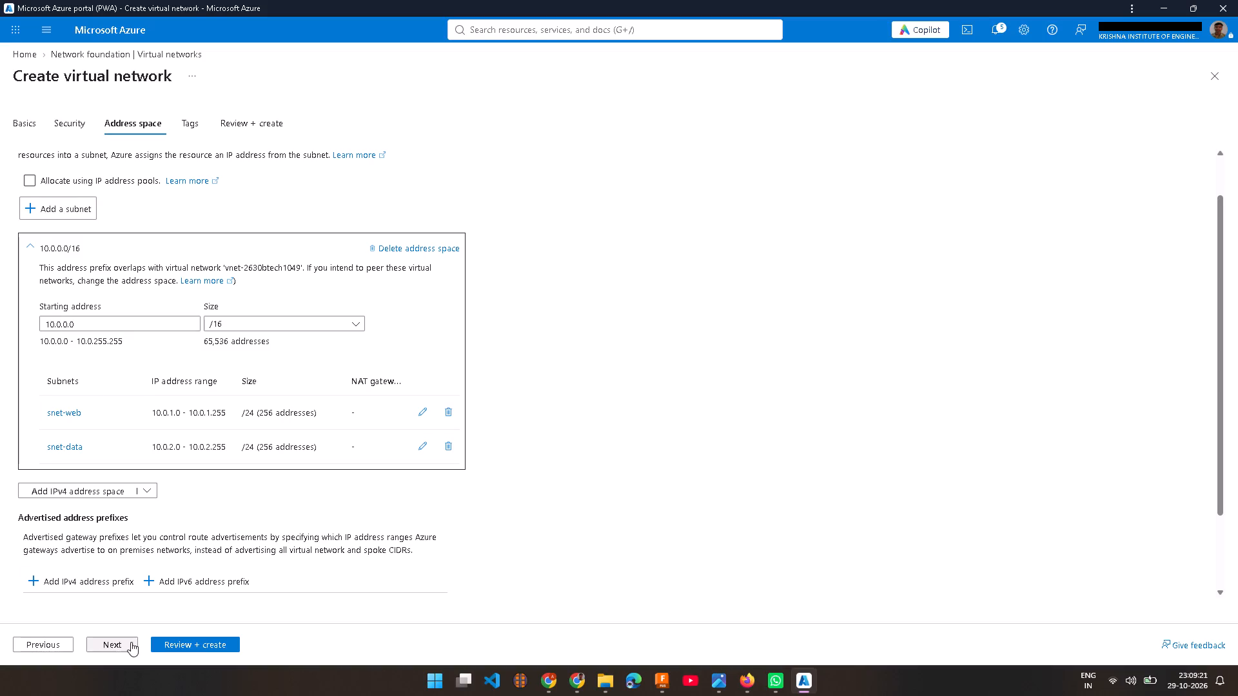
# Validate the vnetbtech2008 configuration and create the virtual network.
pyautogui.click(171, 649)
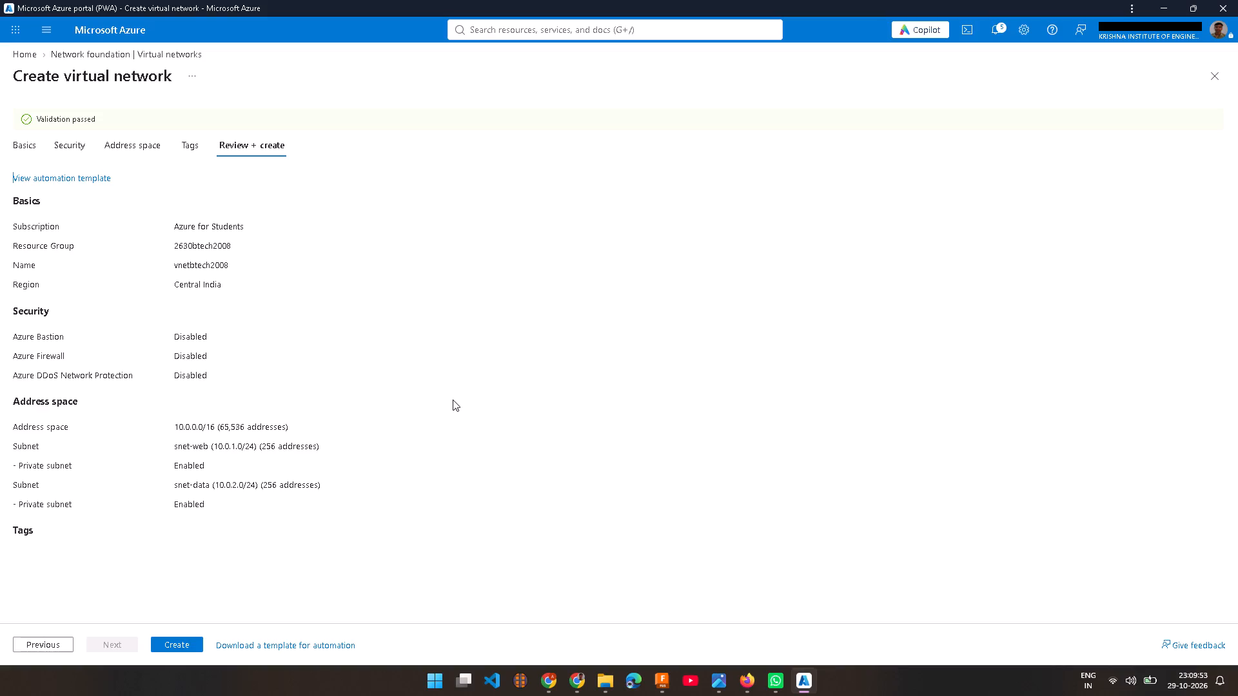
pyautogui.click(184, 643)
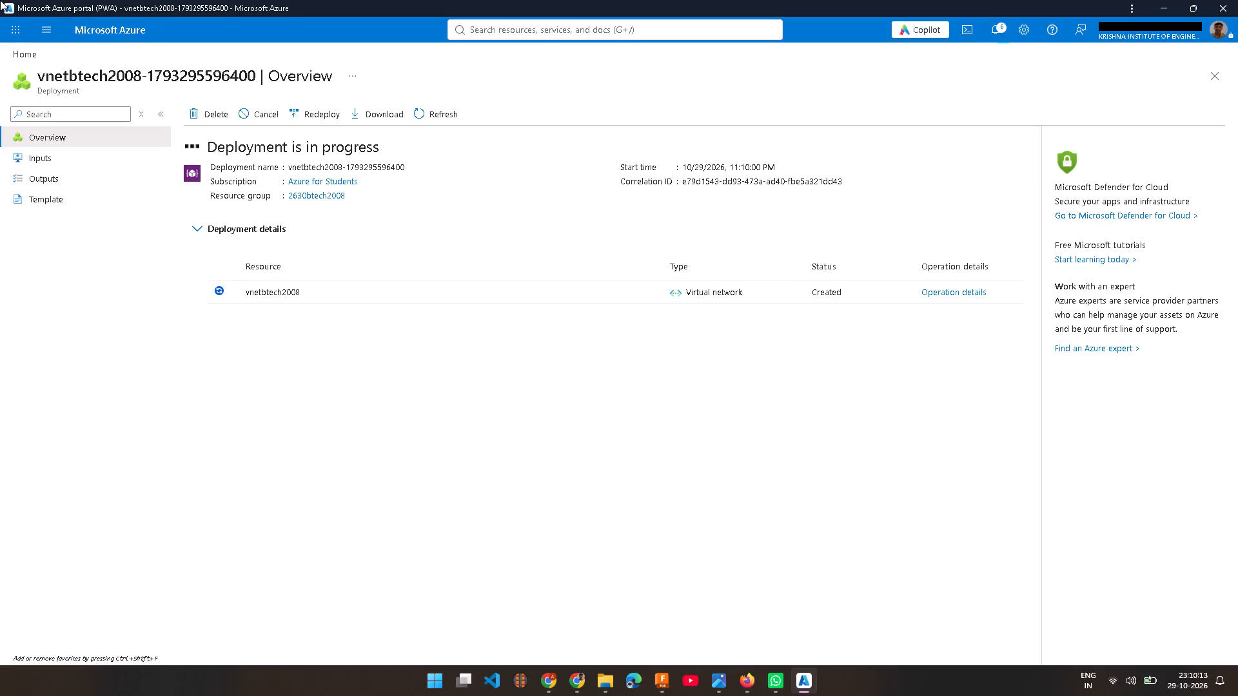
# Capture a full-screen rectangular screenshot of the vnetbtech2008 deployment overview while the deployment is in progress.
pyautogui.press('Print')
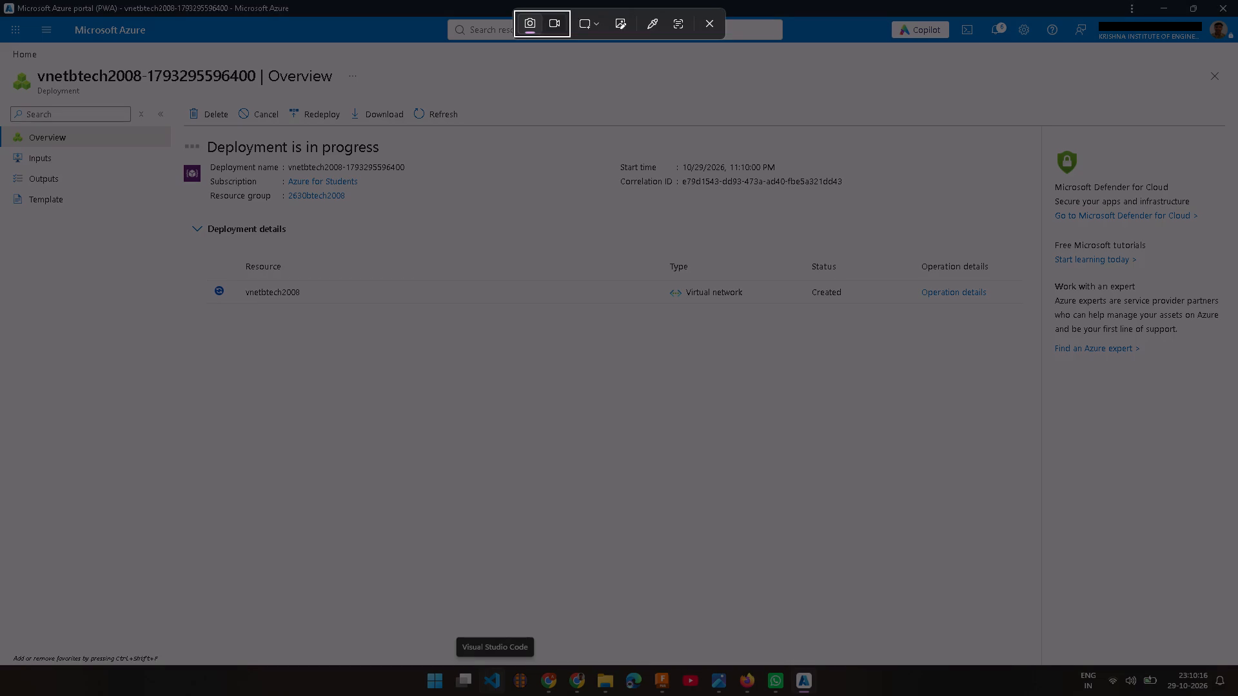
pyautogui.moveTo(0, 0); pyautogui.dragTo(1235, 679)
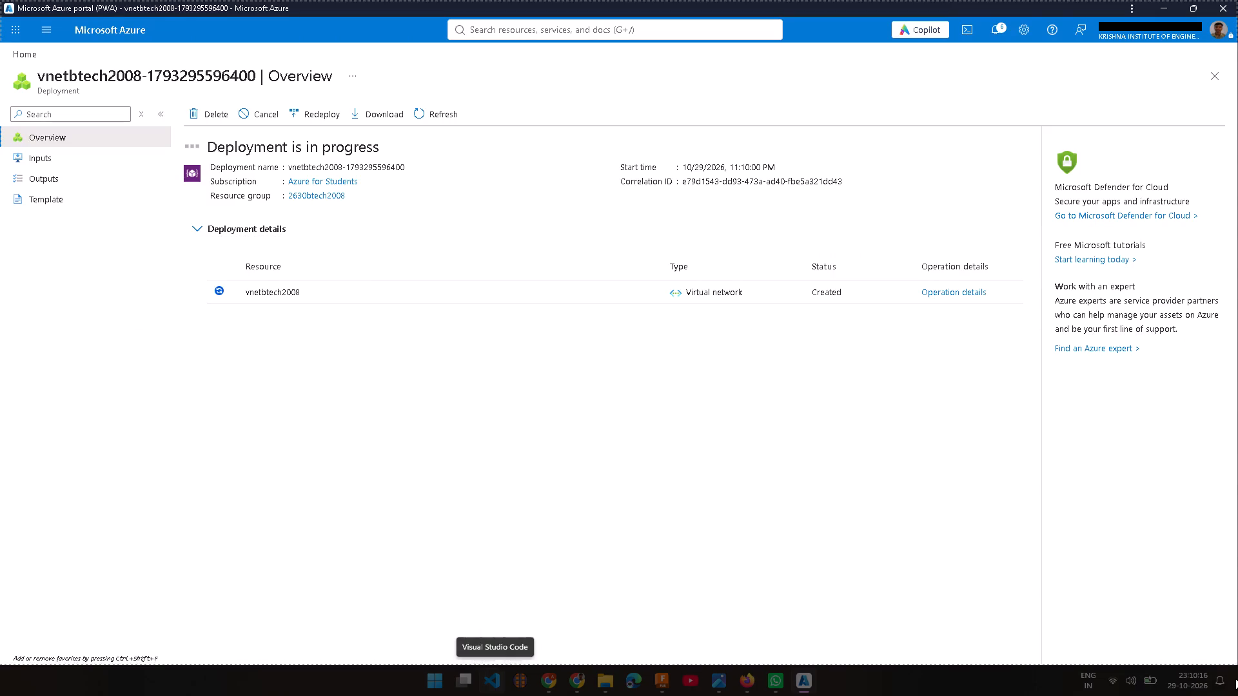
pyautogui.moveTo(1235, 679); pyautogui.dragTo(1235, 694)
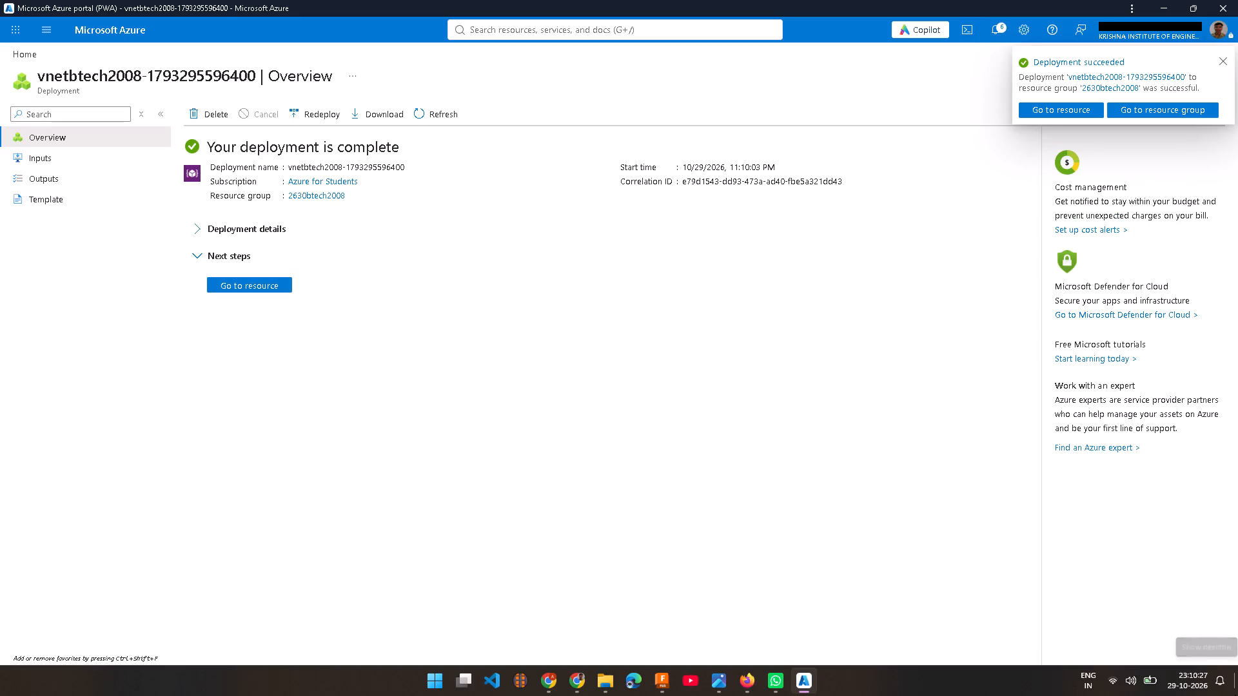
# Capture a full-screen rectangular screenshot of the completed vnetbtech2008 deployment overview.
pyautogui.press('Print')
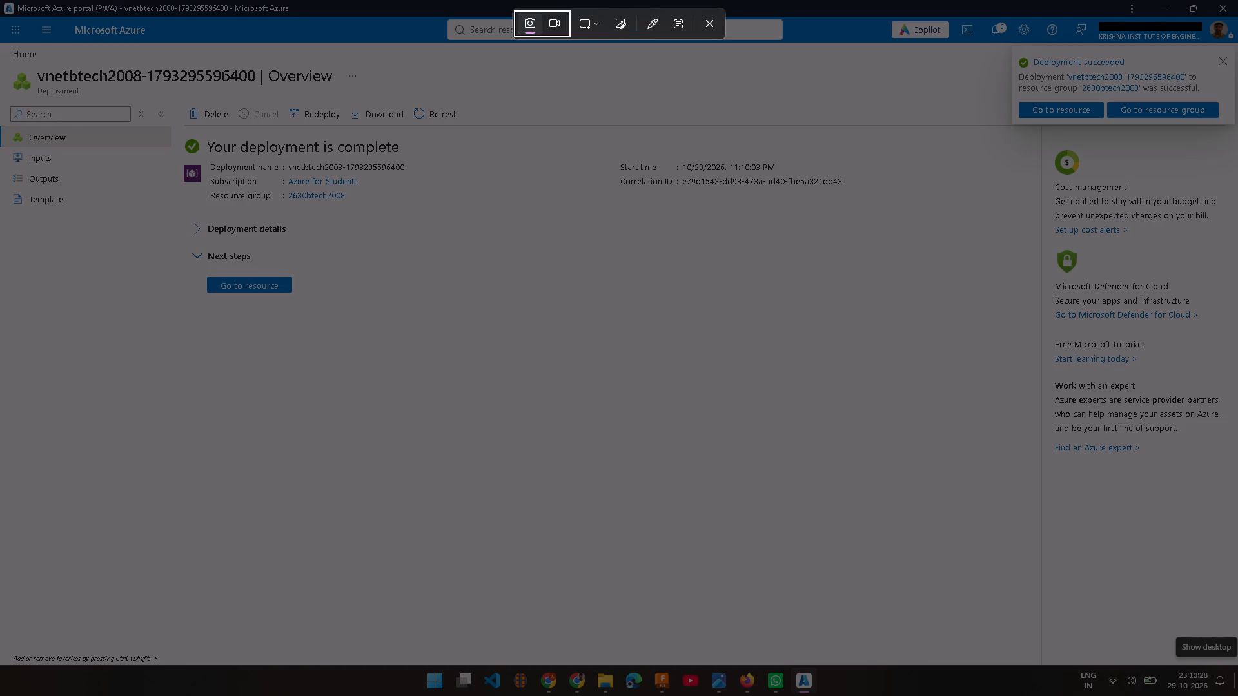
pyautogui.moveTo(0, 0); pyautogui.dragTo(1237, 626)
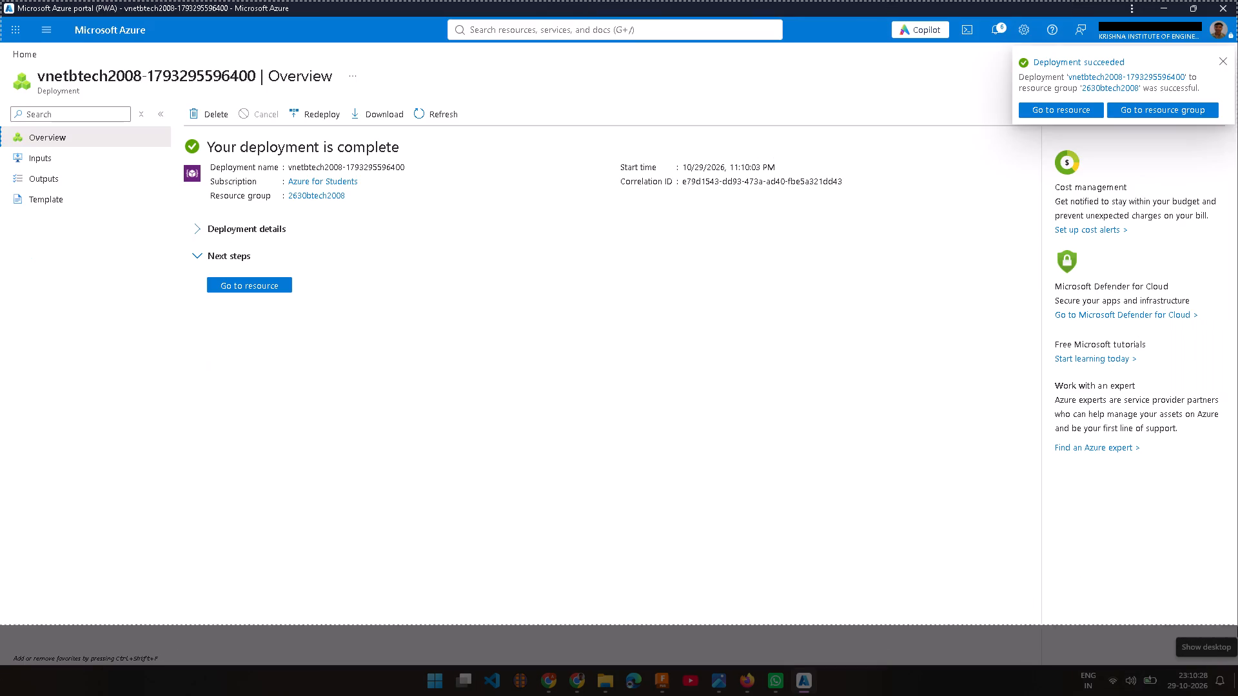
pyautogui.moveTo(1237, 626); pyautogui.dragTo(1237, 693)
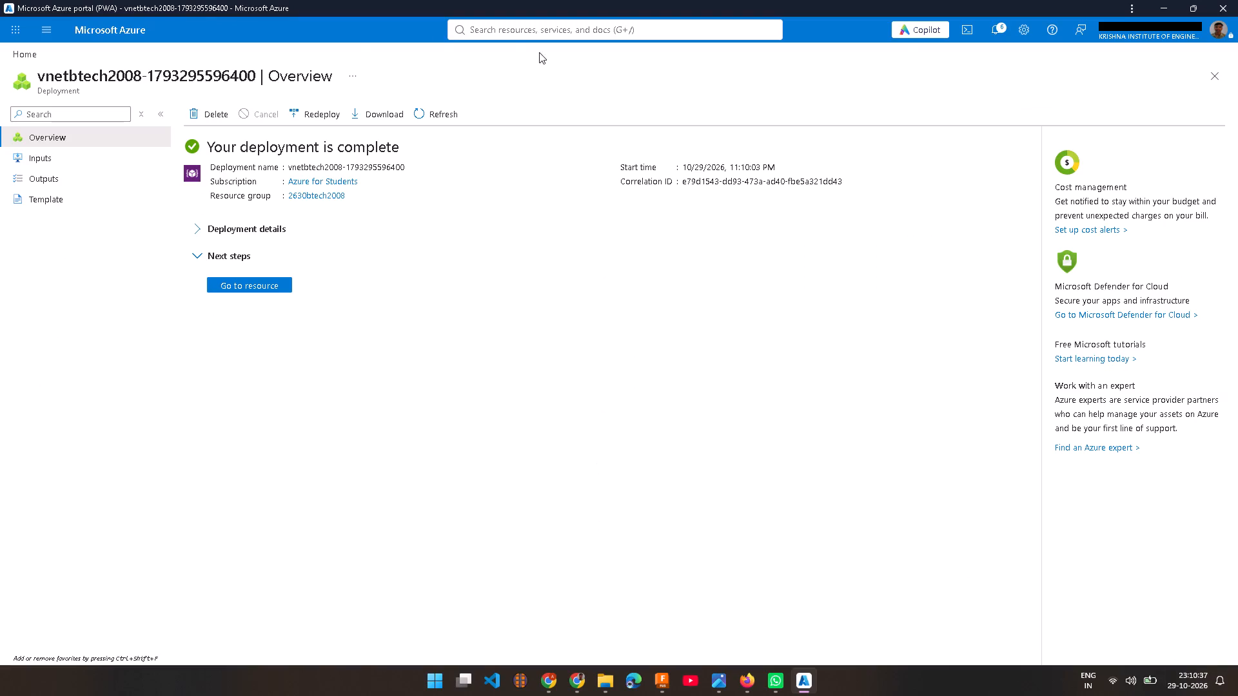
# Open the deployed vnetbtech2008 virtual network resource.
pyautogui.click(271, 284)
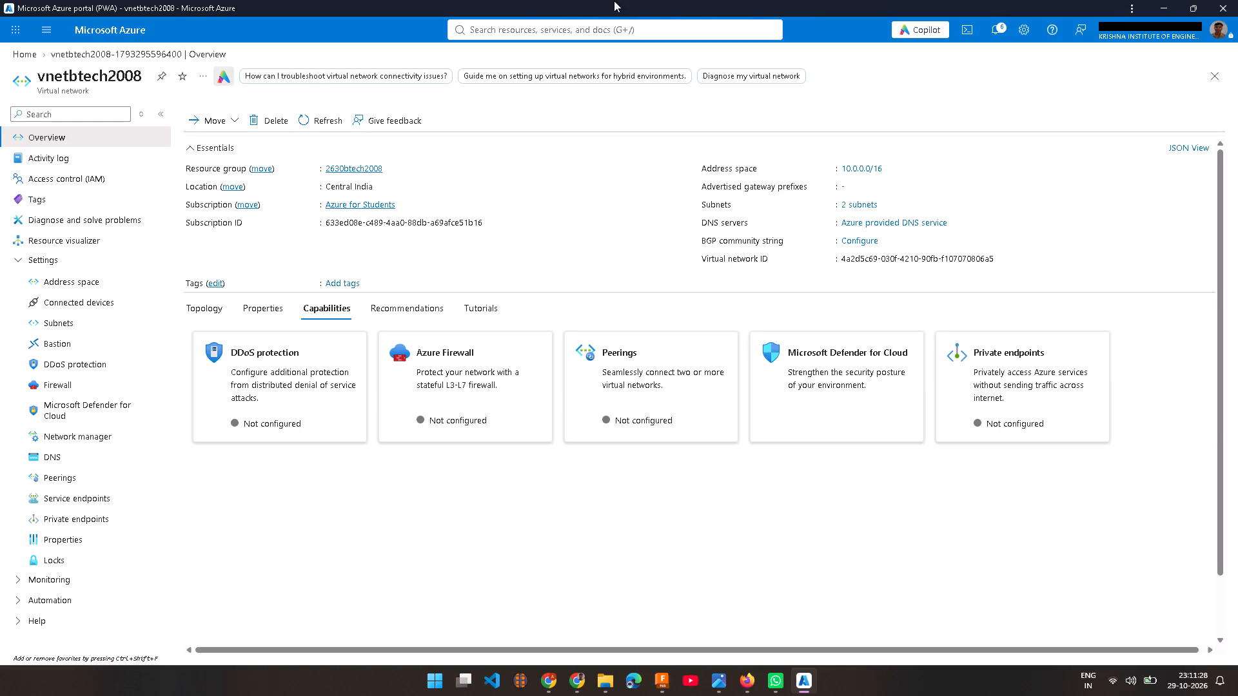
# Search the portal for network security groups and open the Network security group service.
pyautogui.click(585, 26)
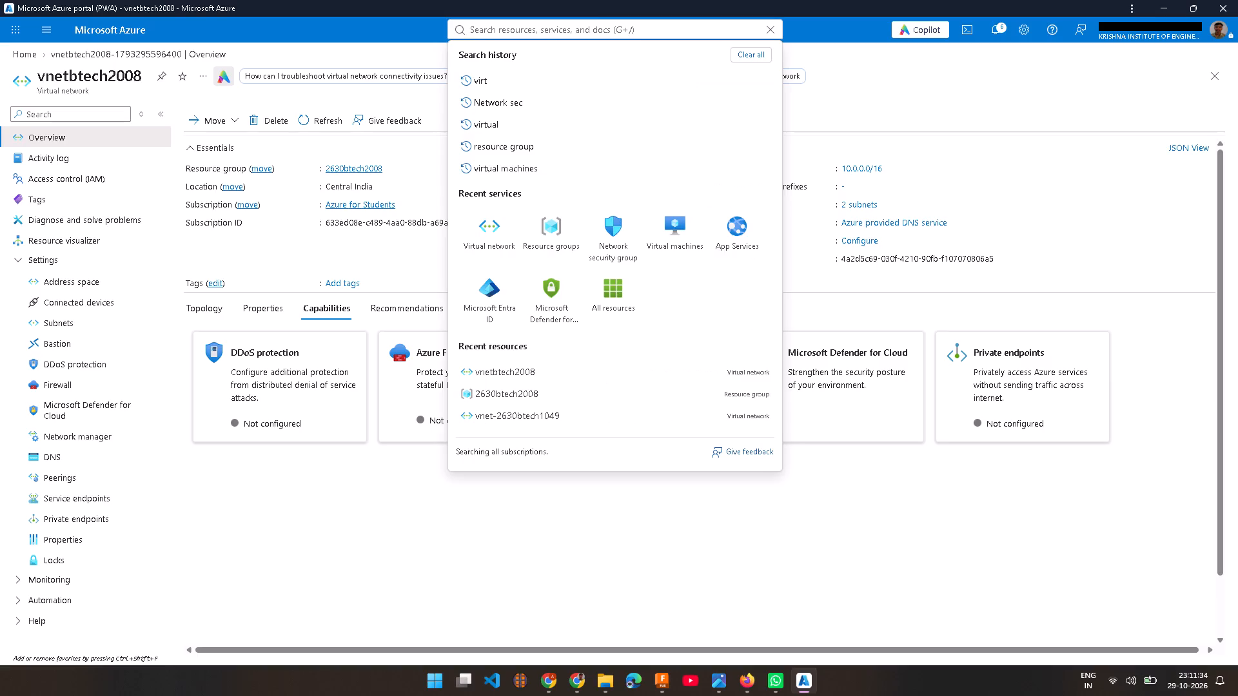
pyautogui.write('netwo')
pyautogui.write('rk')
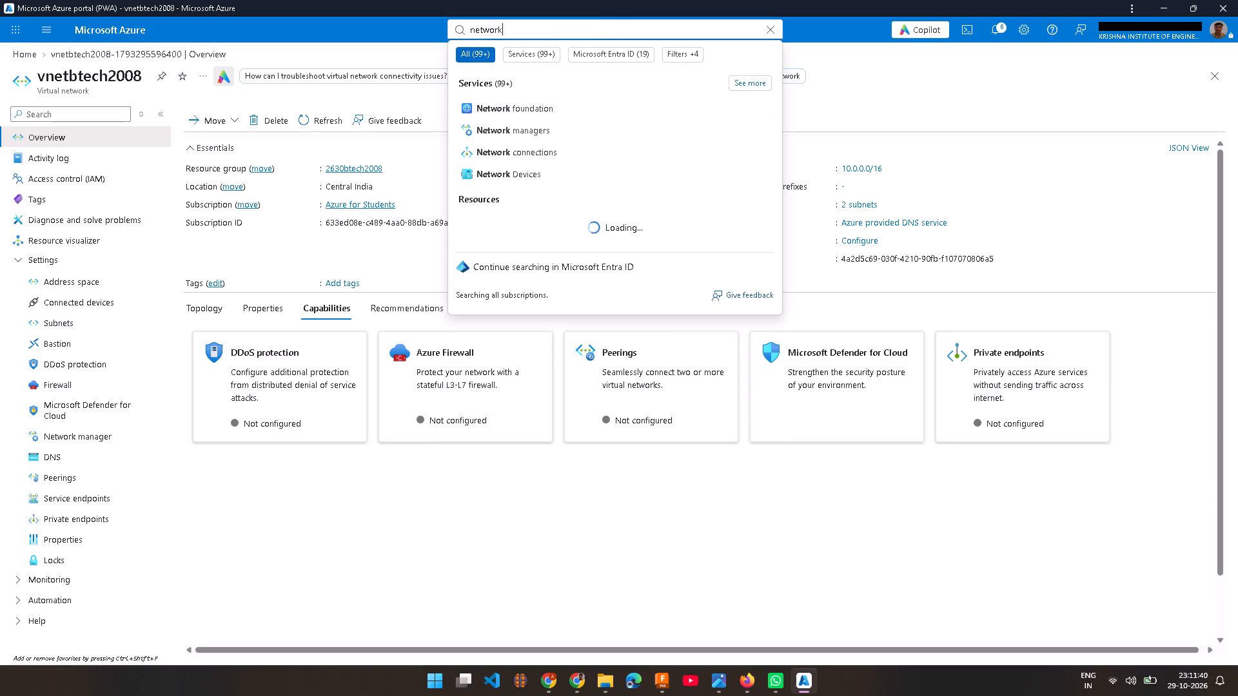
pyautogui.press('s')
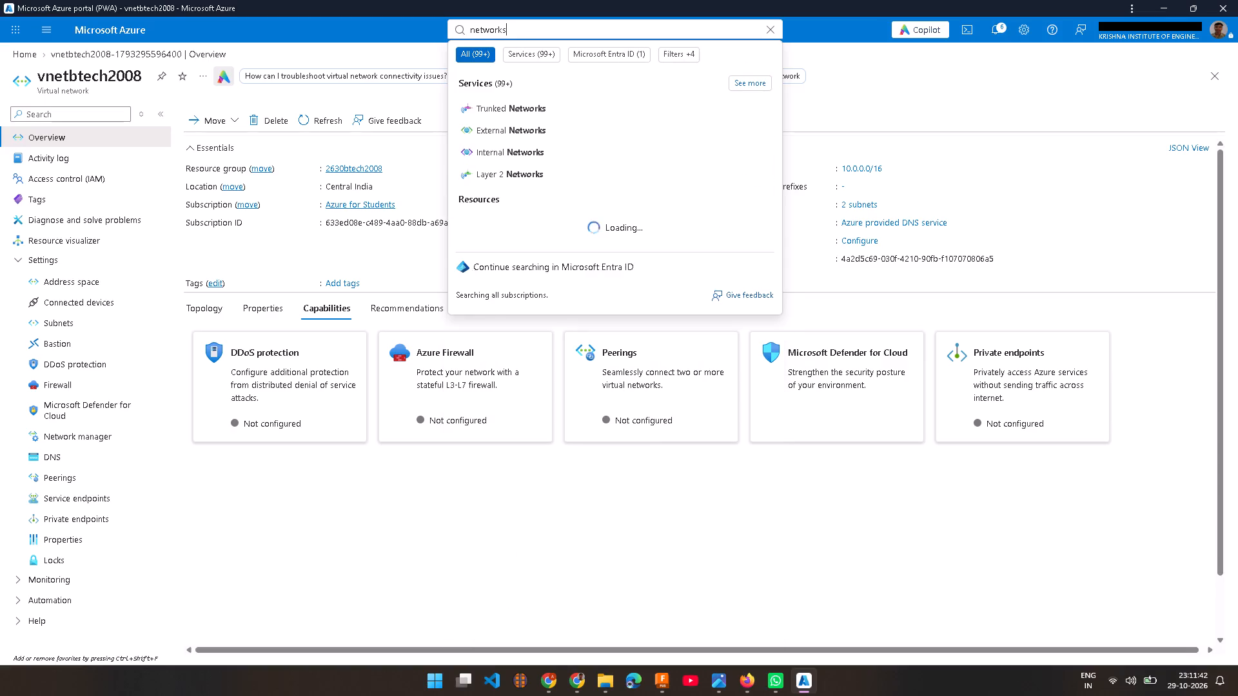
pyautogui.write('ec')
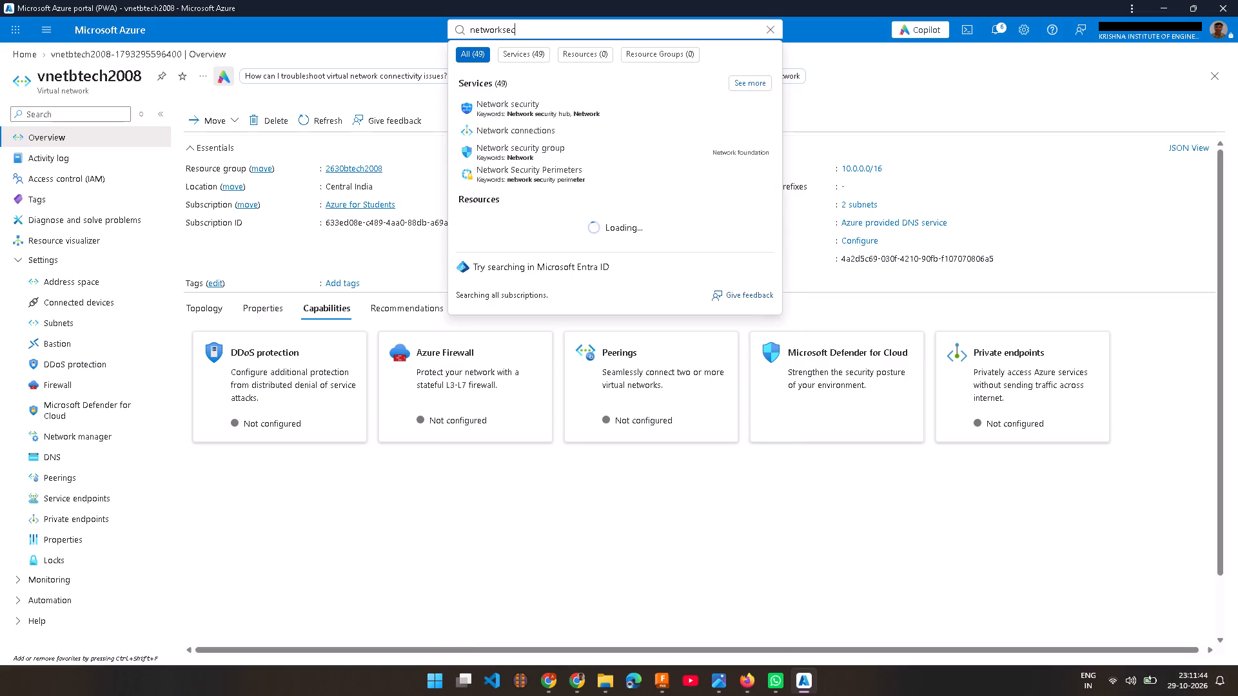
pyautogui.write('urity')
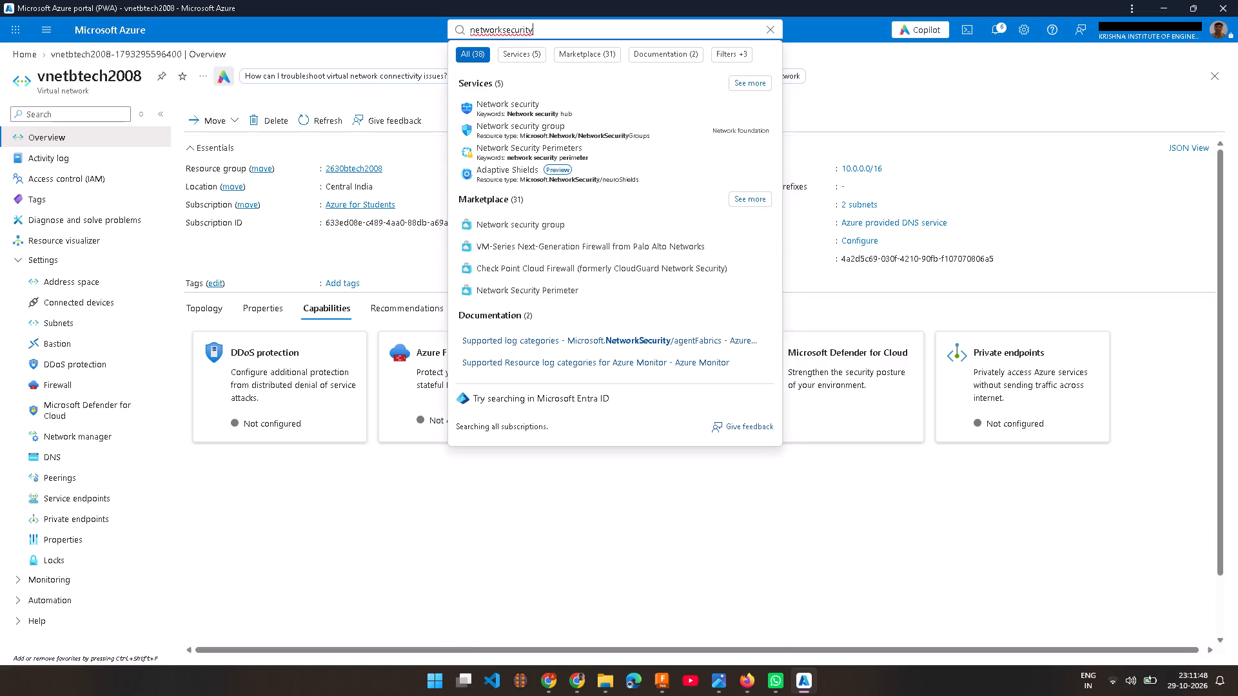
pyautogui.press('space')
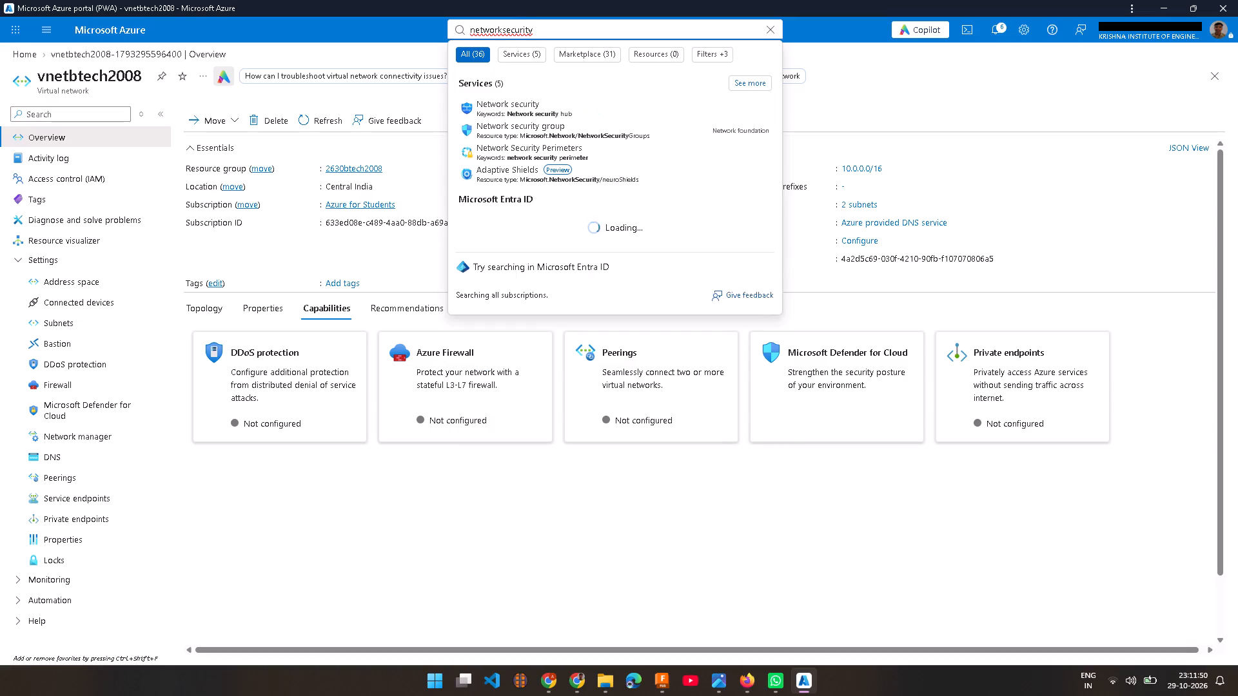
pyautogui.write('gr')
pyautogui.write('oups')
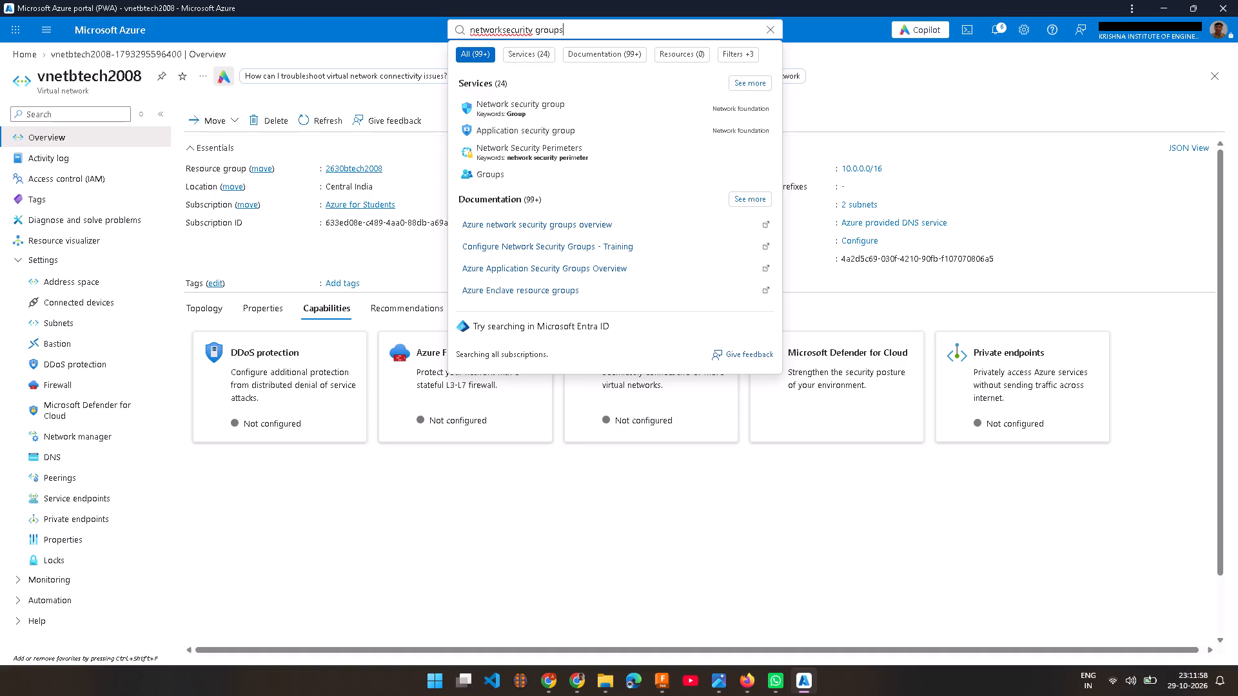
pyautogui.click(502, 30)
pyautogui.press('space')
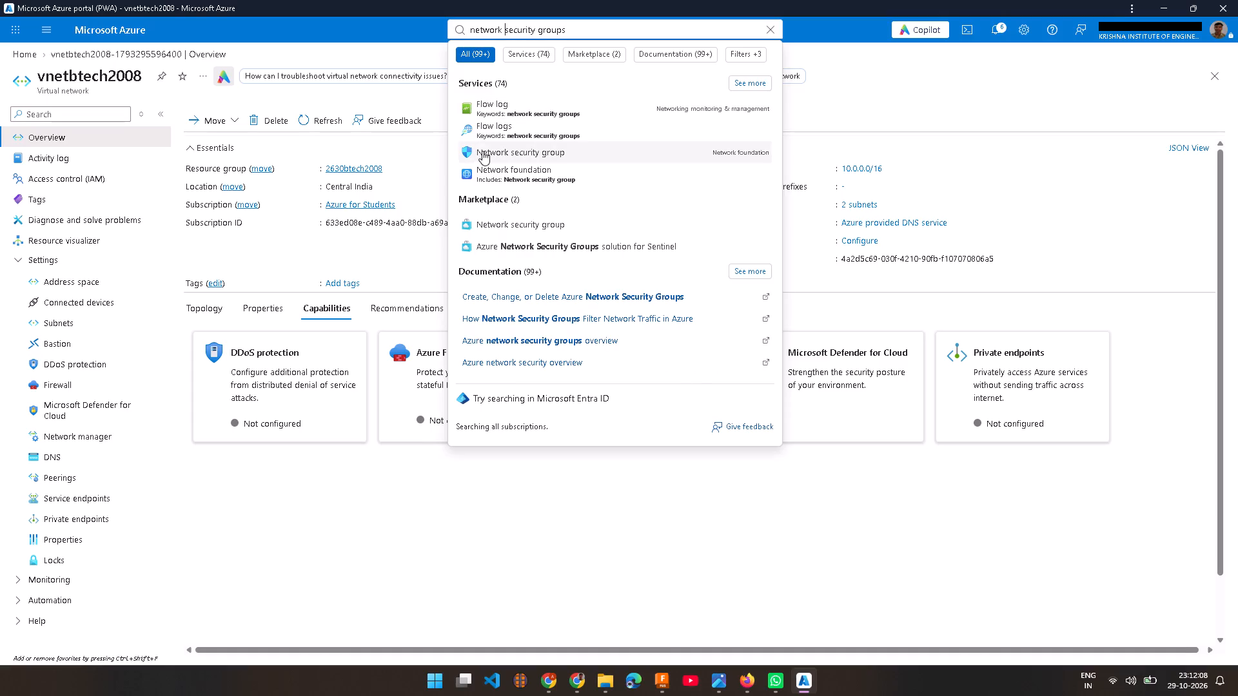
pyautogui.click(504, 151)
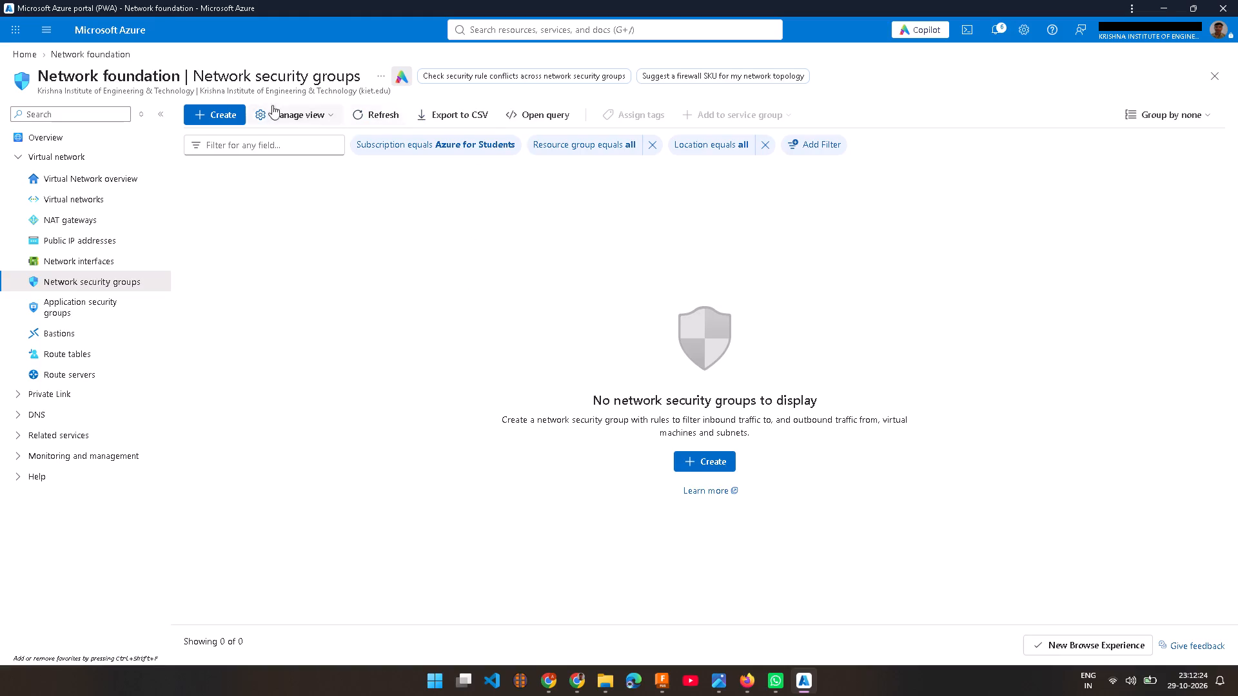
# Start creating a network security group and assign it to the resource group 2630btech2008.
pyautogui.click(206, 115)
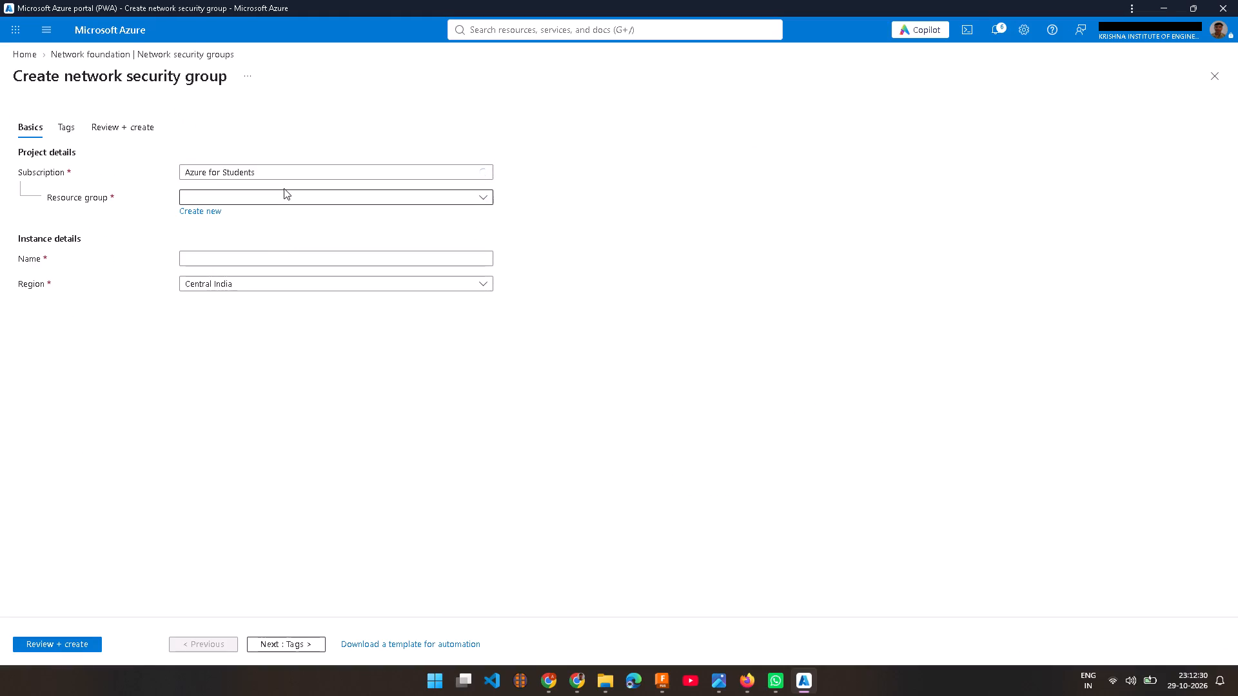
pyautogui.click(284, 188)
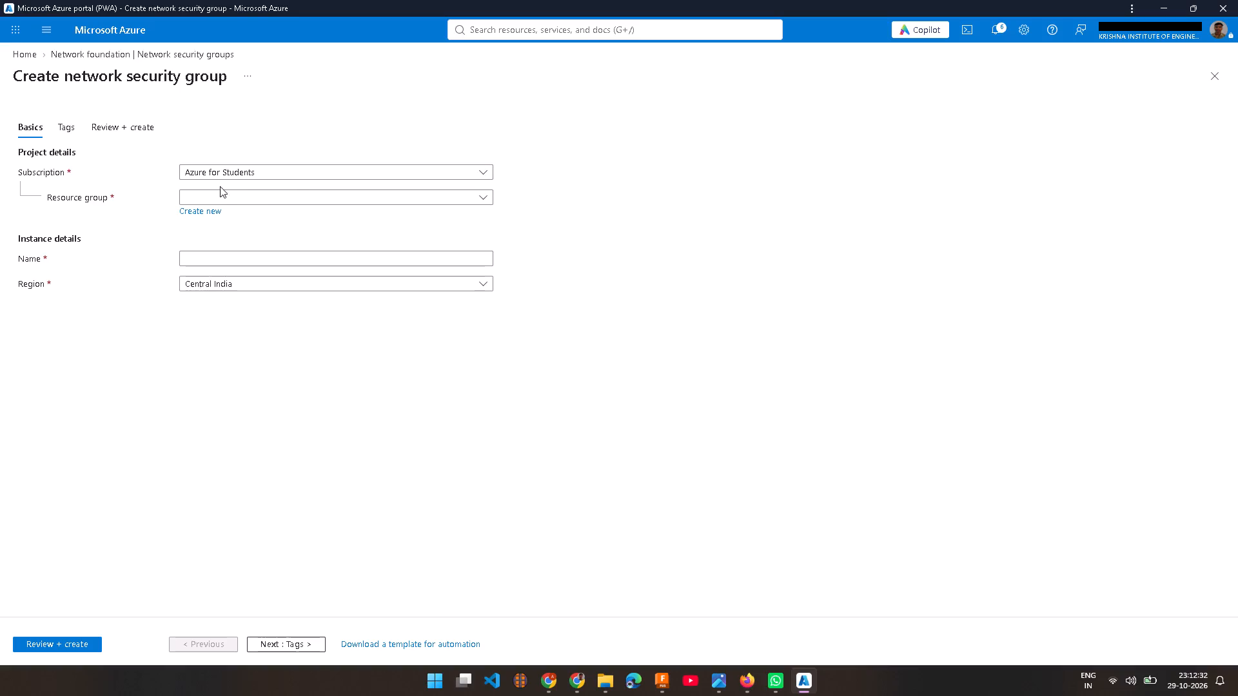
pyautogui.click(211, 190)
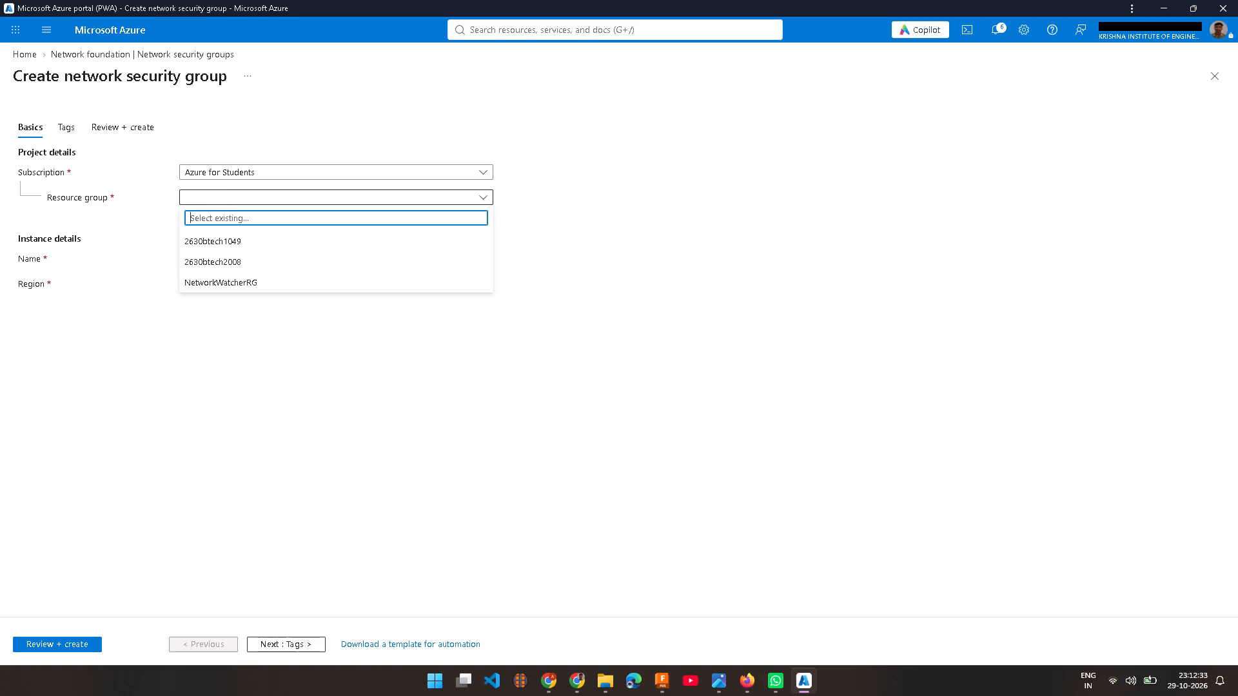
pyautogui.click(217, 266)
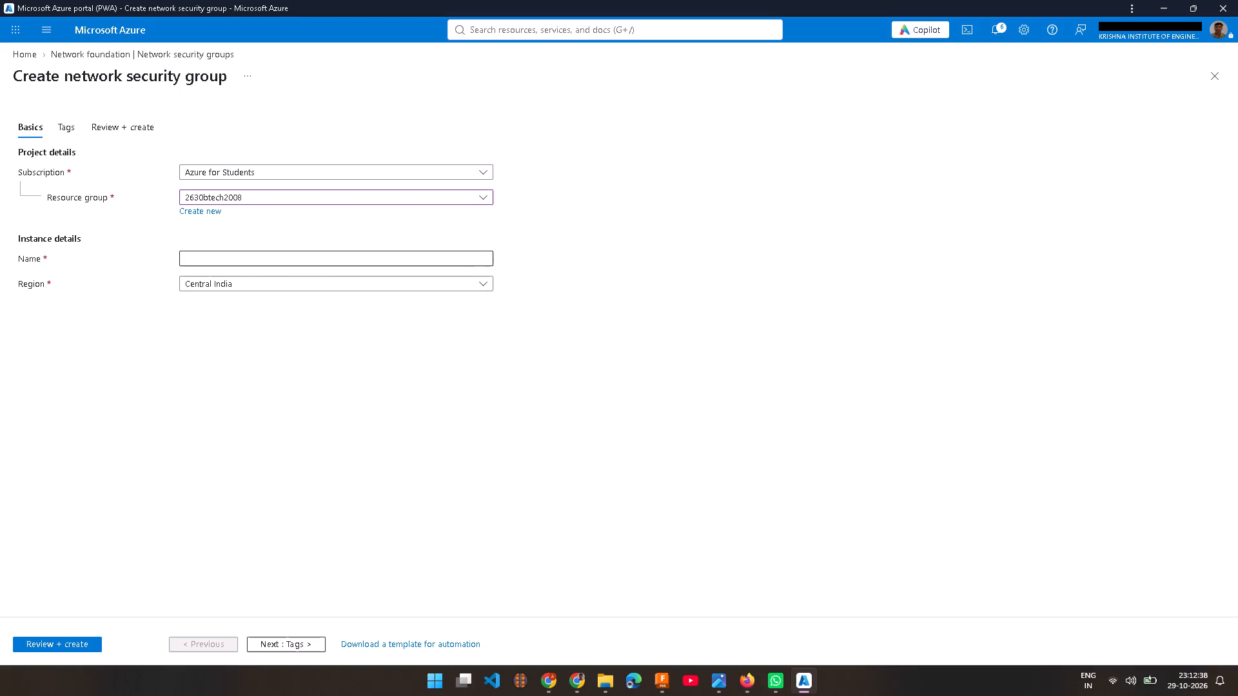
# Name the new network security group nsg-web-2630btech2008.
pyautogui.click(246, 257)
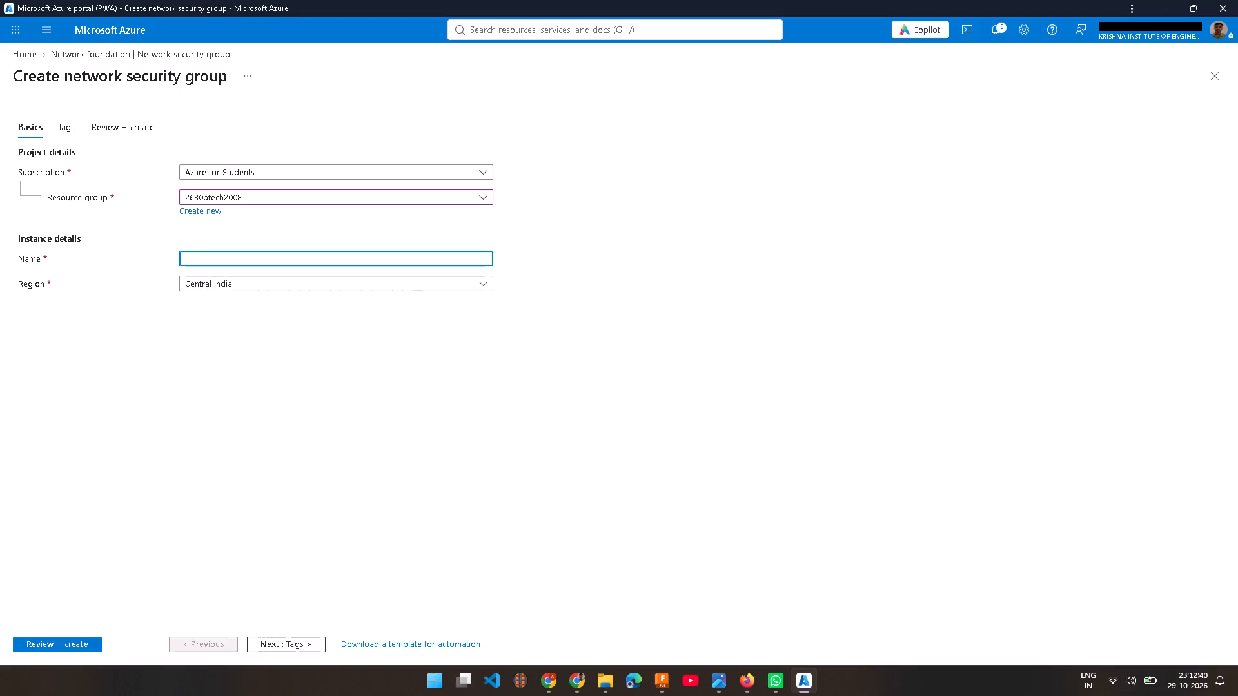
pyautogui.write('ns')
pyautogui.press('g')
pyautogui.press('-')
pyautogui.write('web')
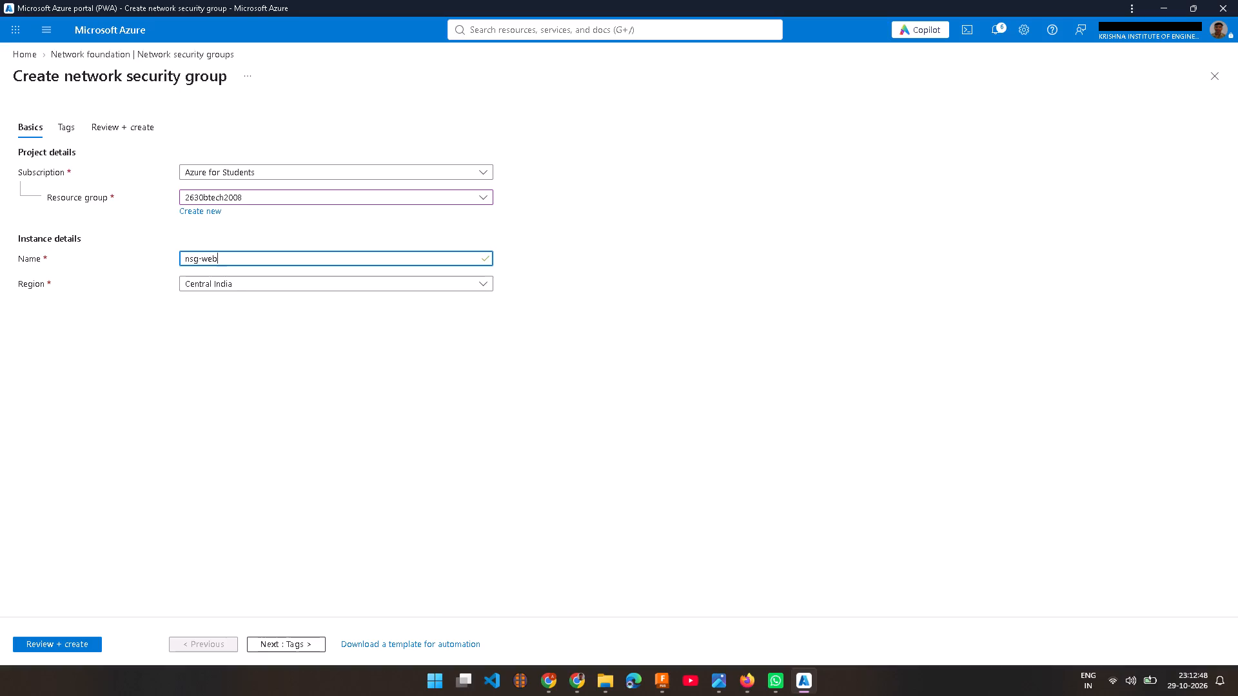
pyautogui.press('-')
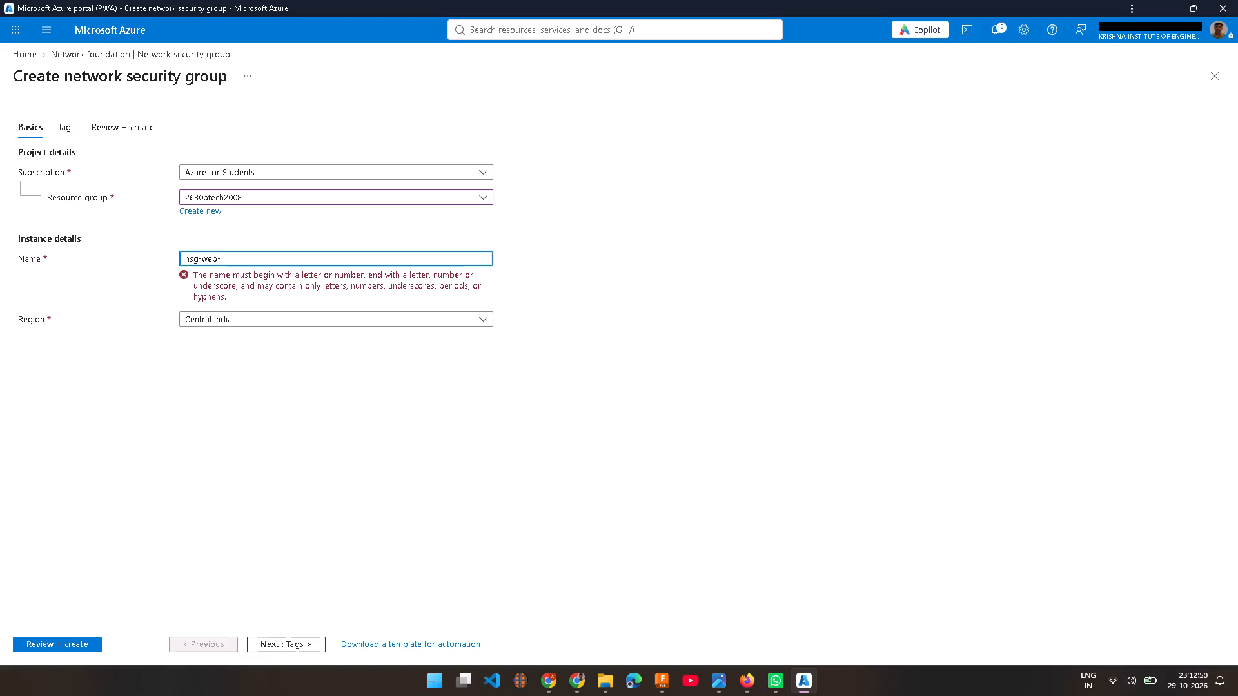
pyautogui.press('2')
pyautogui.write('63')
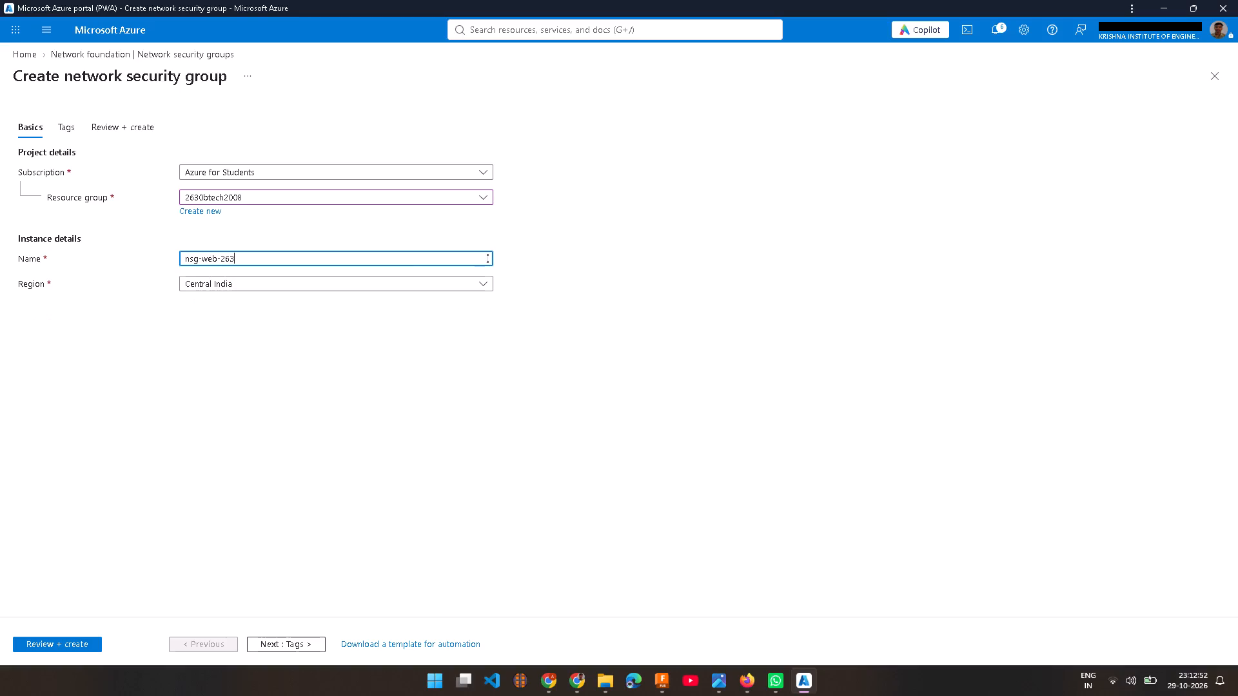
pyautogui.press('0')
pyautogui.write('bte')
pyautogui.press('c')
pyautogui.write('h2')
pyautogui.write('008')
# Submit the nsg-web-2630btech2008 configuration for review and validation.
pyautogui.click(64, 644)
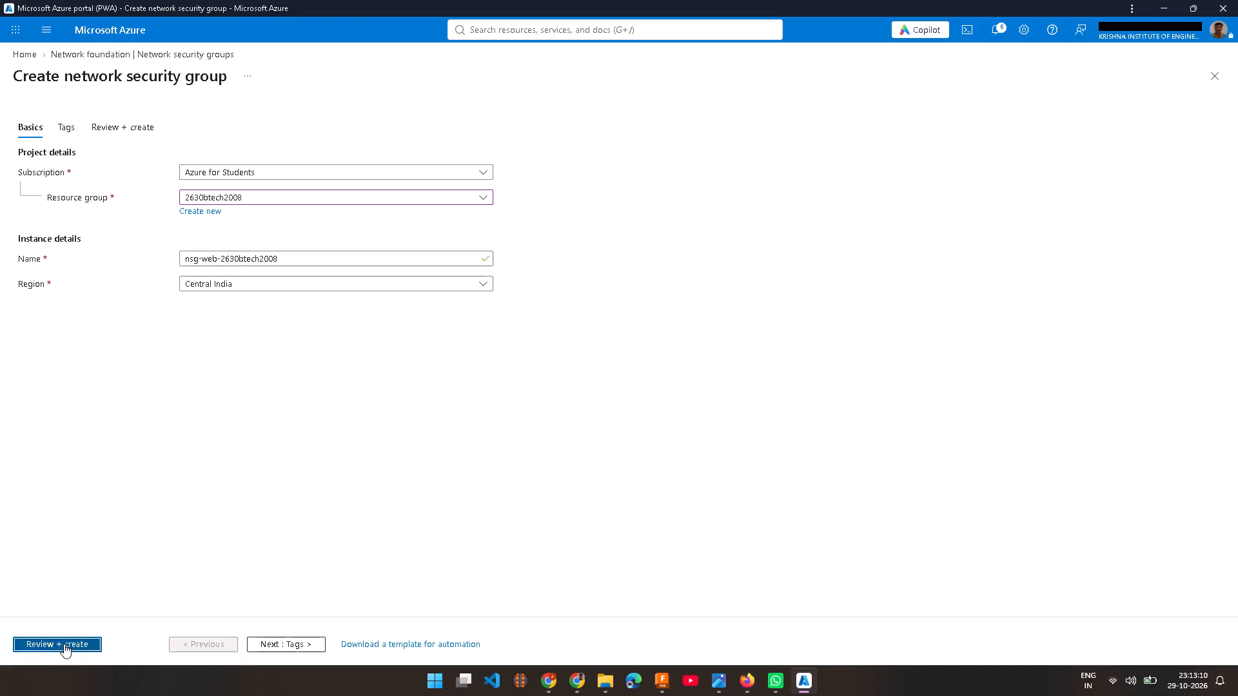
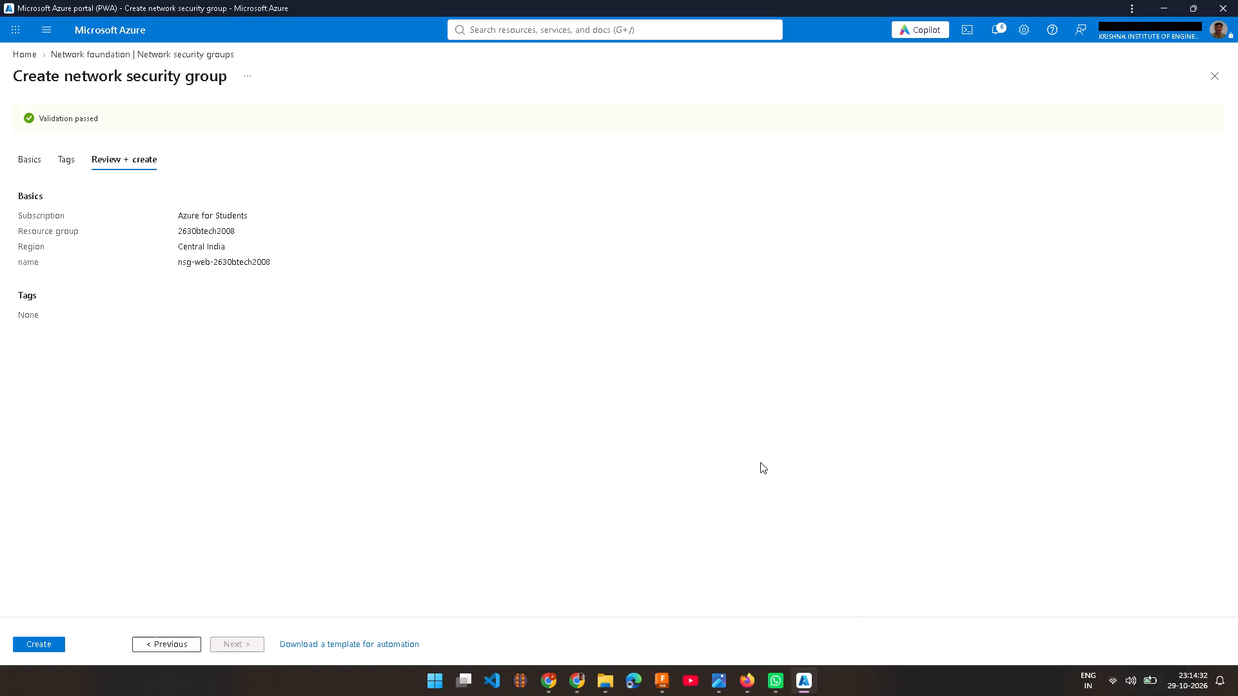
pyautogui.press('Print')
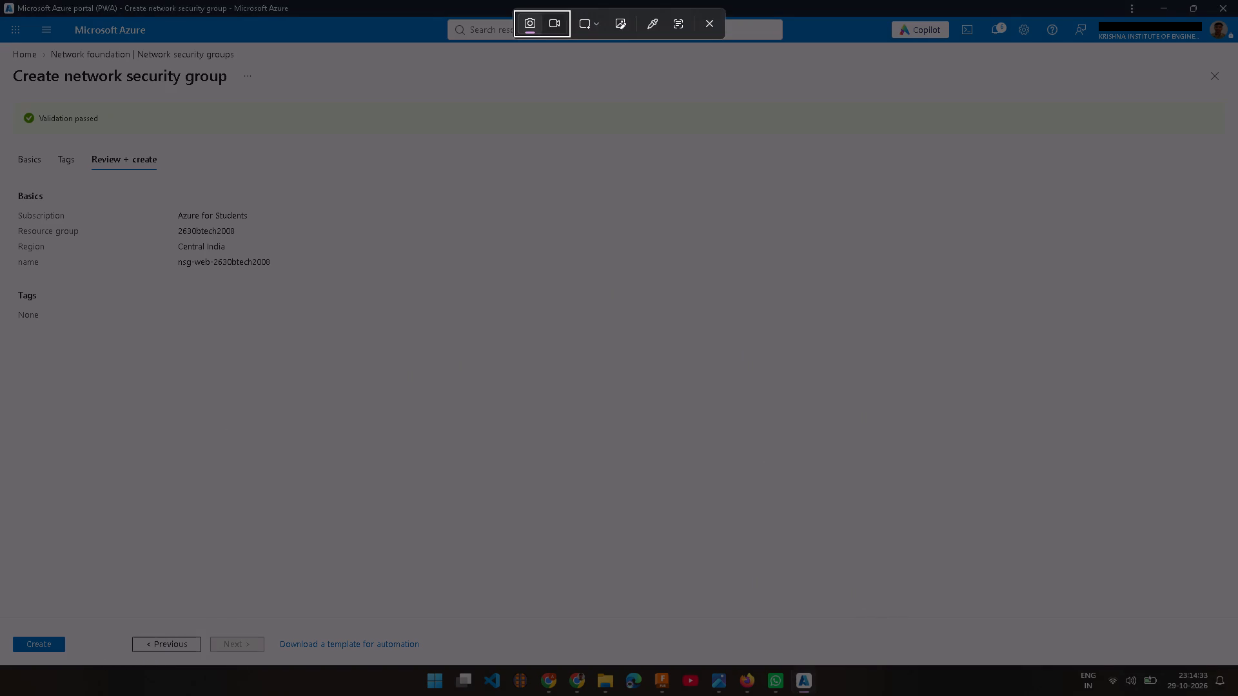
pyautogui.moveTo(5, 0); pyautogui.dragTo(1227, 695)
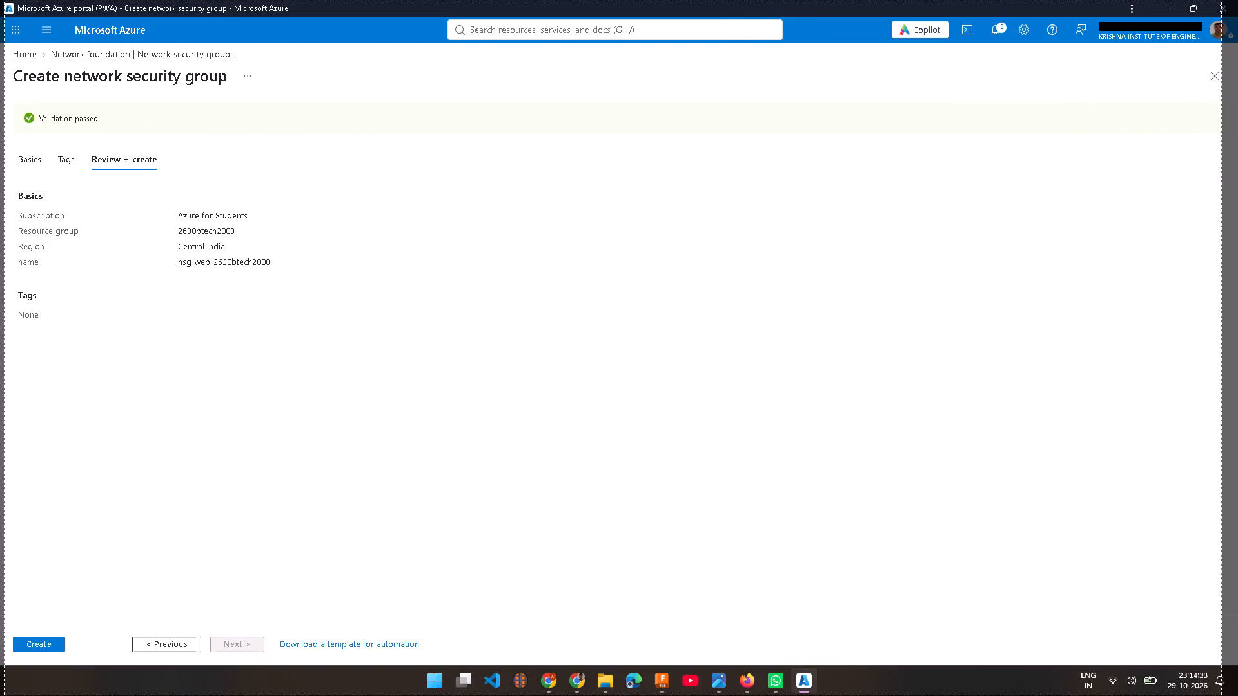
pyautogui.moveTo(1227, 695); pyautogui.dragTo(1231, 695)
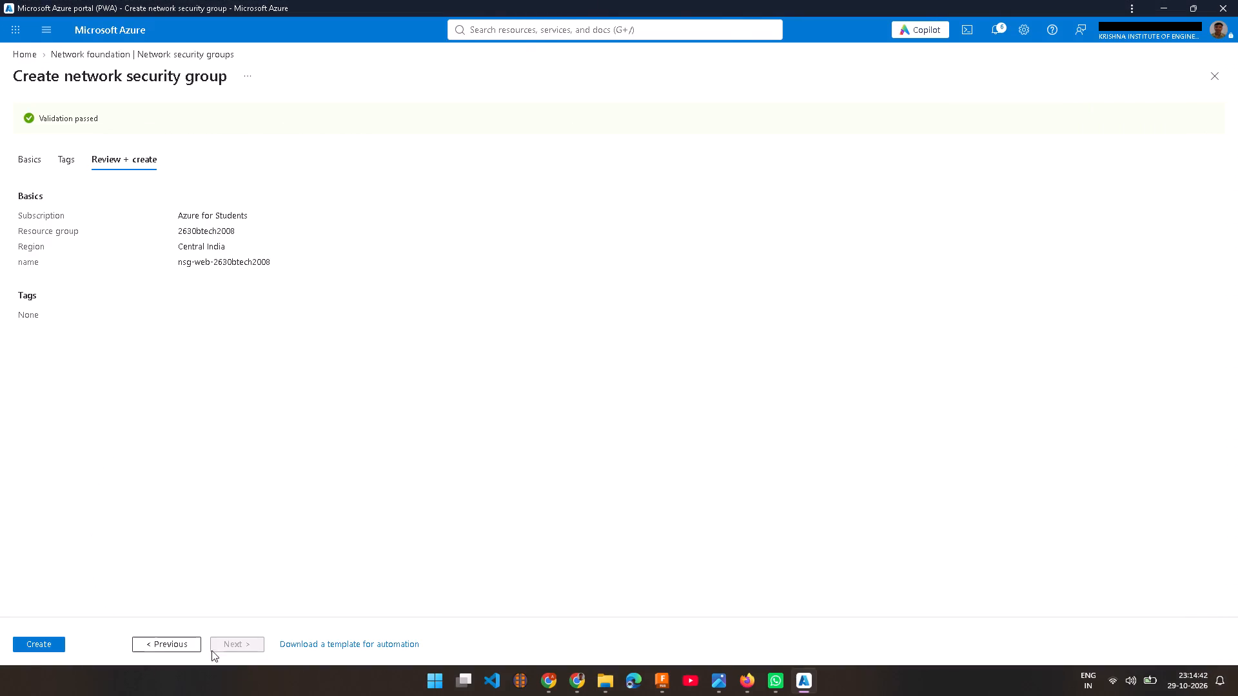
# Go back over the tags, review summary and basic settings of the nsg-web-2630btech2008 configuration.
pyautogui.click(192, 639)
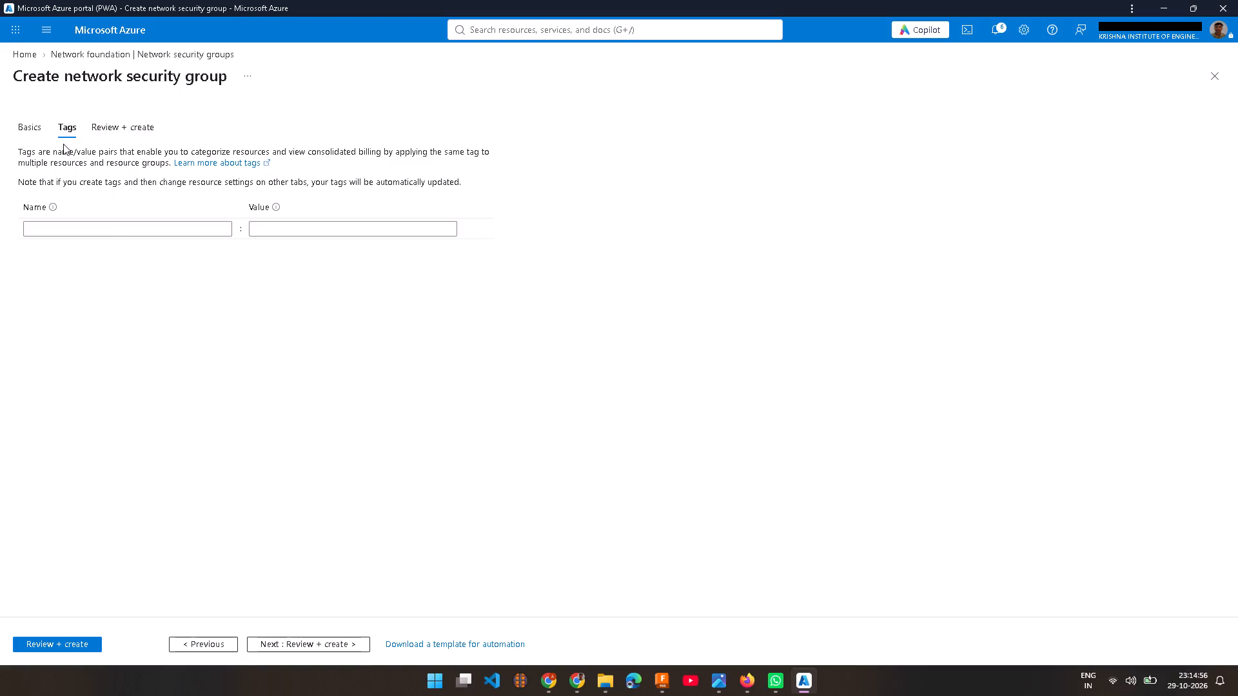
pyautogui.click(136, 131)
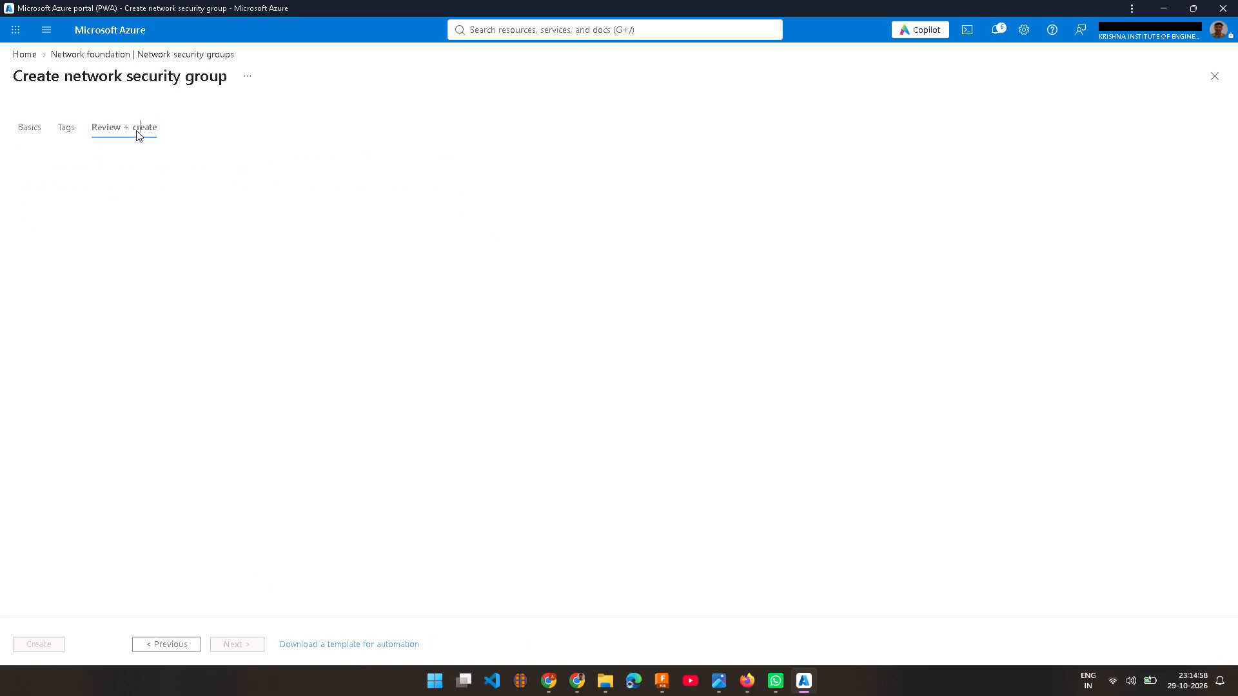
pyautogui.click(34, 130)
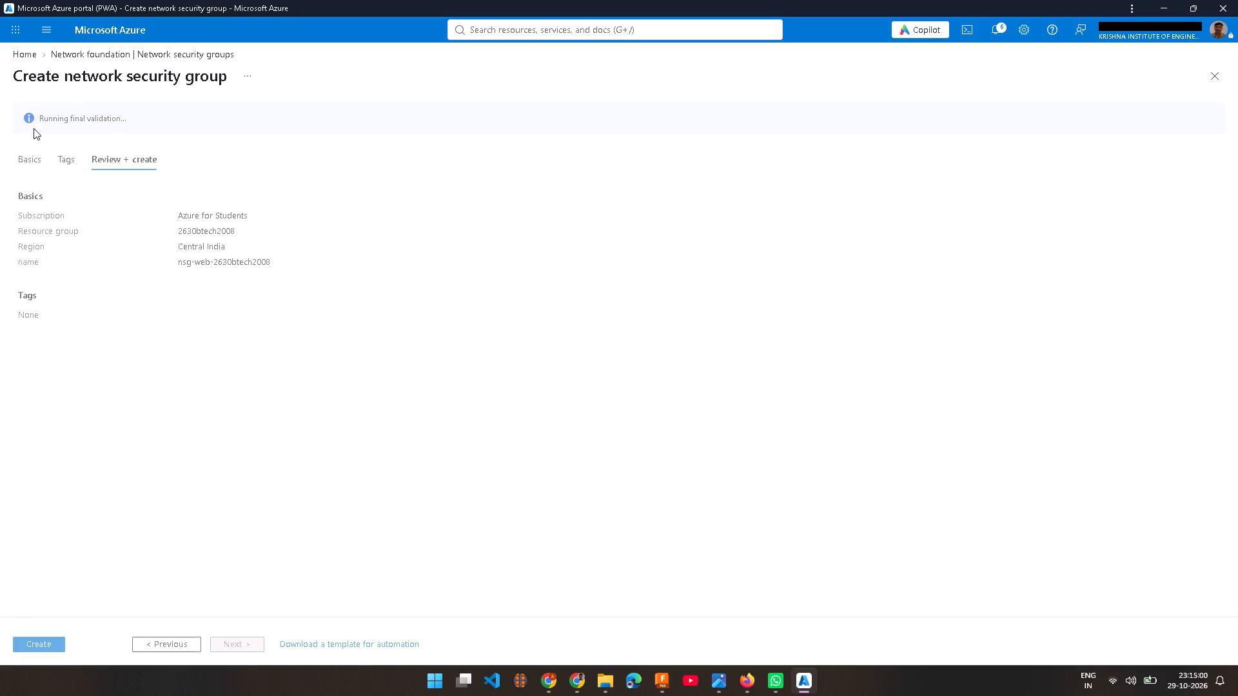
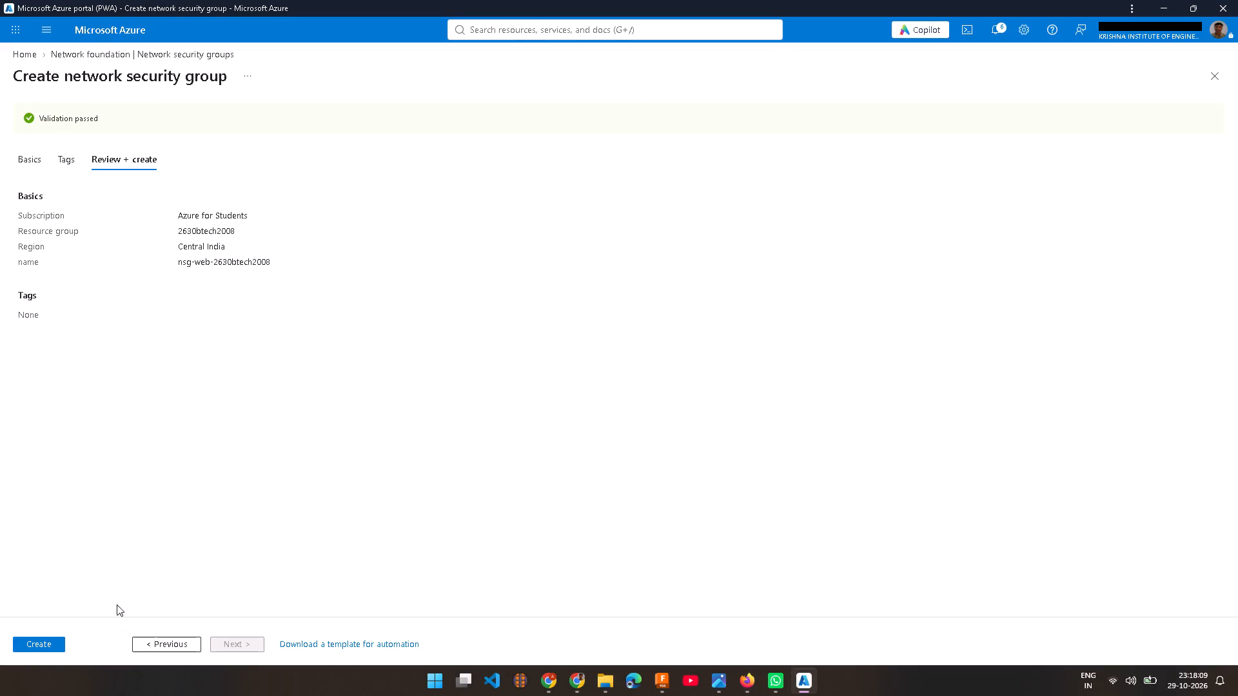
# Create the nsg-web-2630btech2008 network security group from its validated configuration.
pyautogui.click(34, 643)
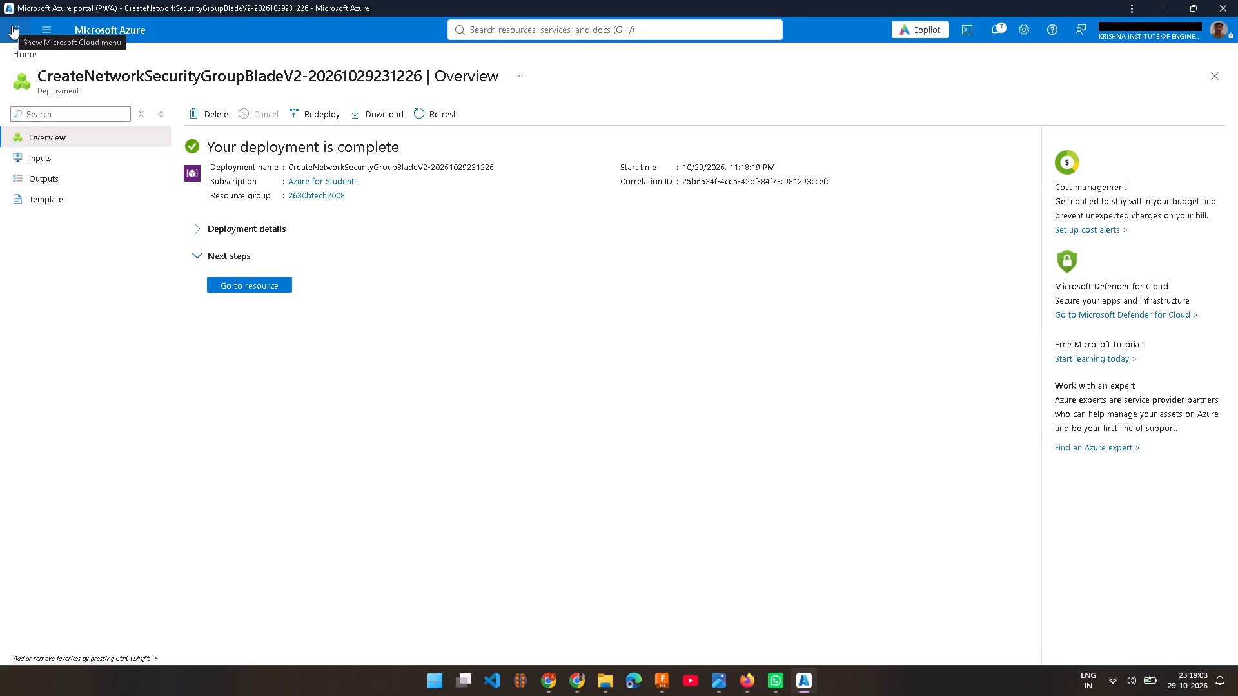
# Capture a full-screen screenshot of the network security group's deployment overview page.
pyautogui.press('Print')
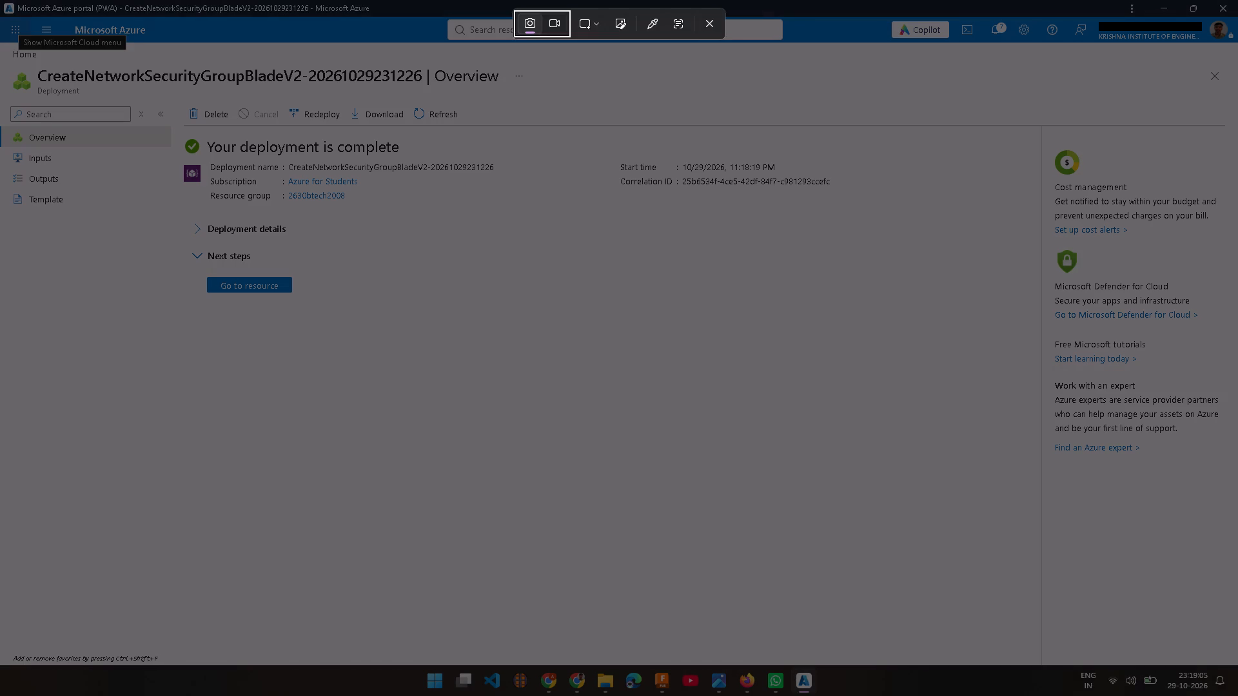
pyautogui.moveTo(0, 0); pyautogui.dragTo(1019, 264)
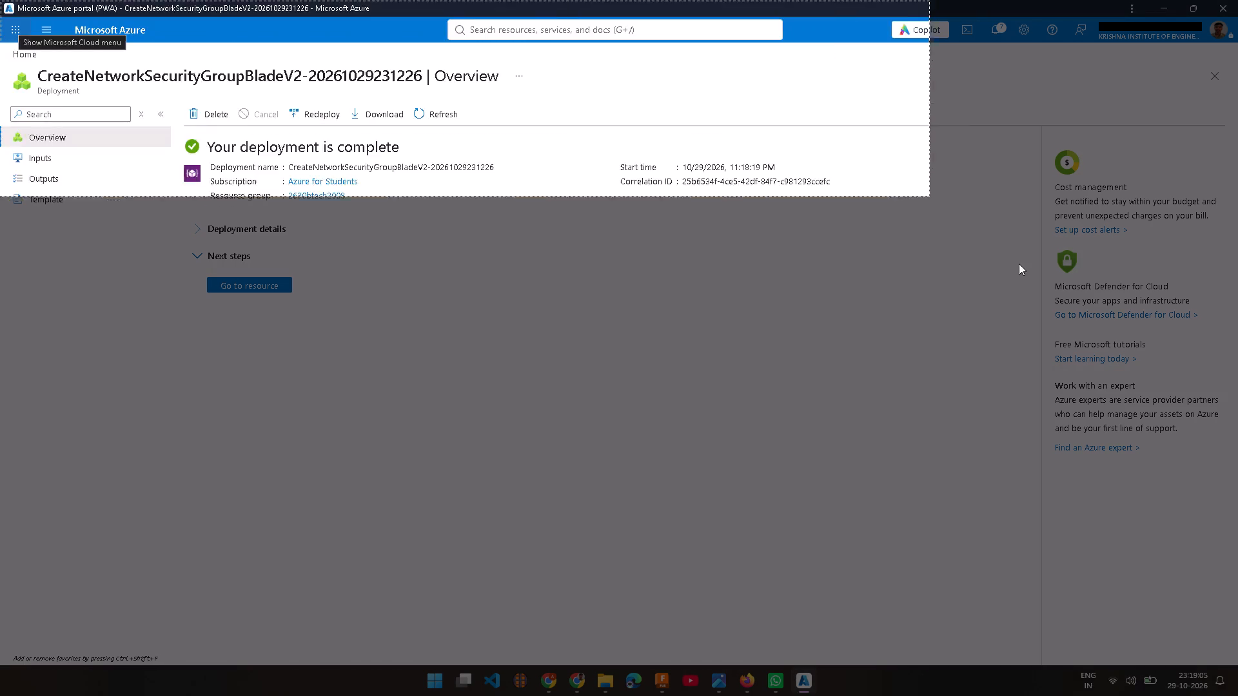
pyautogui.moveTo(1019, 264); pyautogui.dragTo(1237, 695)
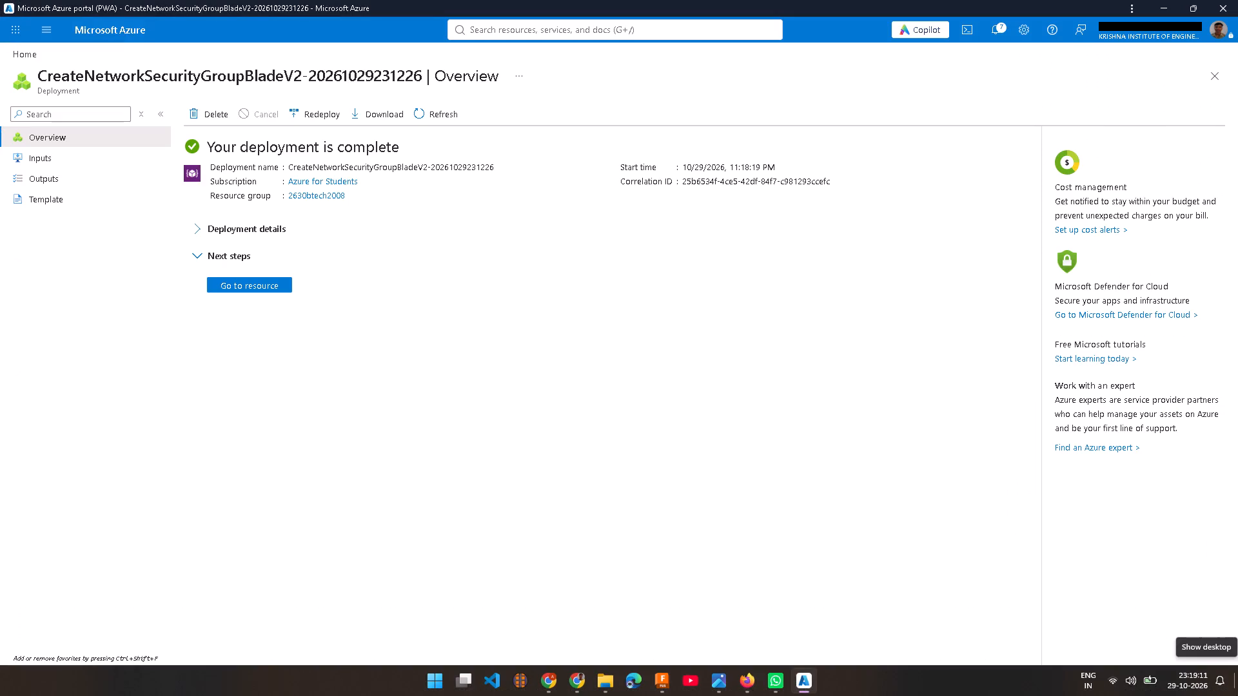
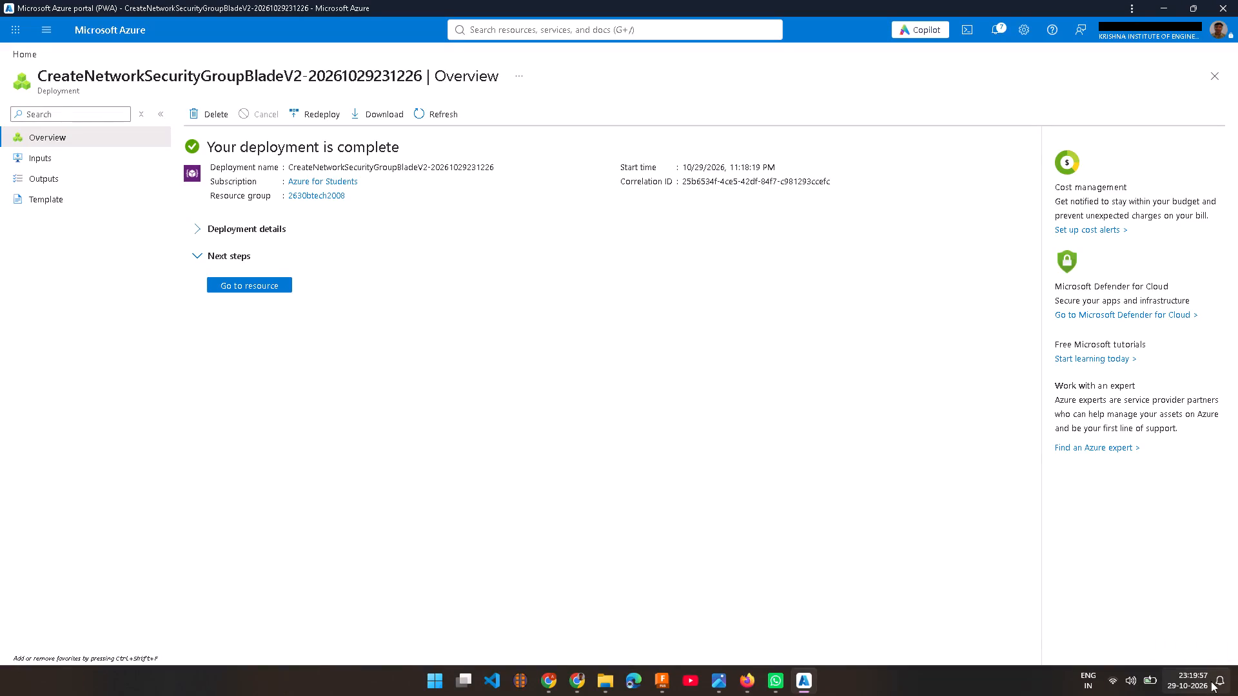
# Open the newly deployed nsg-web-2630btech2008 resource and capture a full-screen screenshot of its overview page.
pyautogui.click(242, 289)
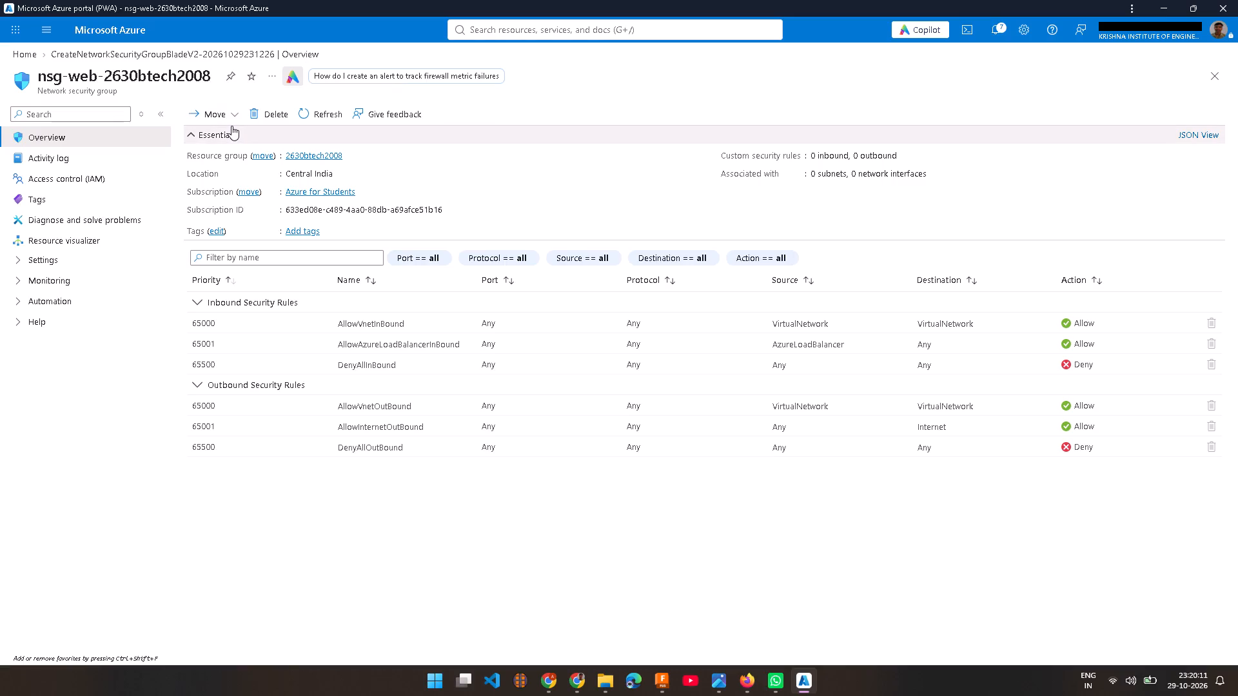
pyautogui.press('Print')
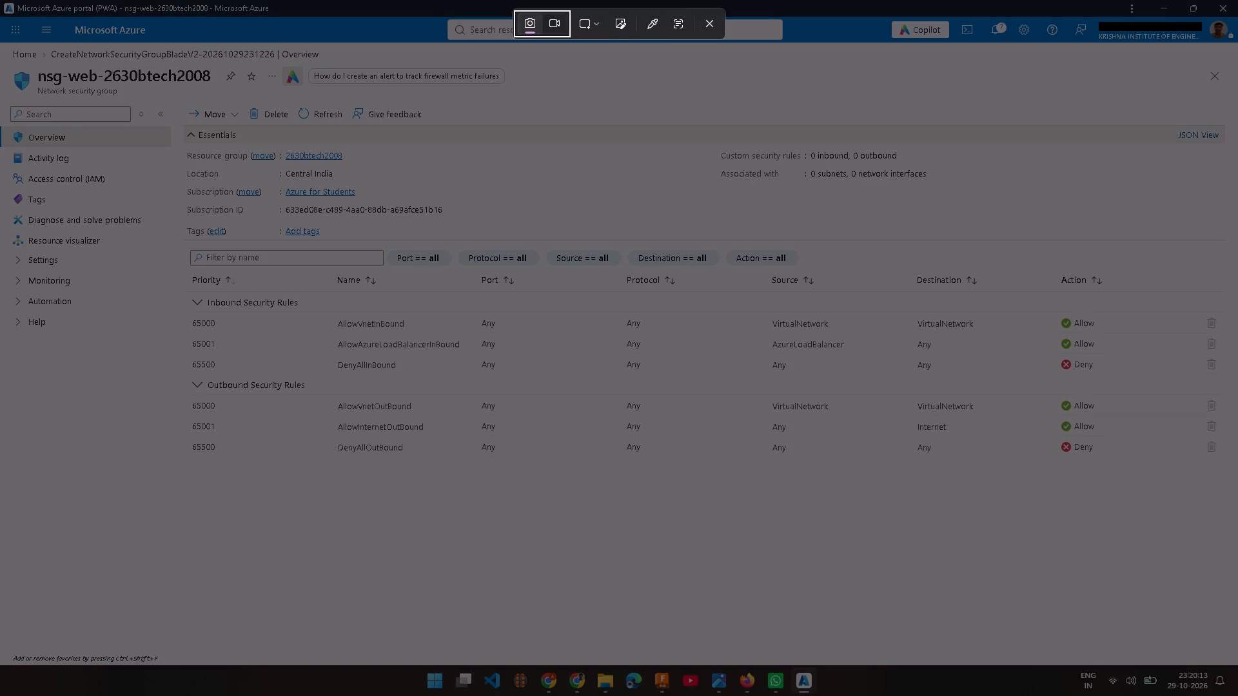
pyautogui.moveTo(5, 0); pyautogui.dragTo(1237, 695)
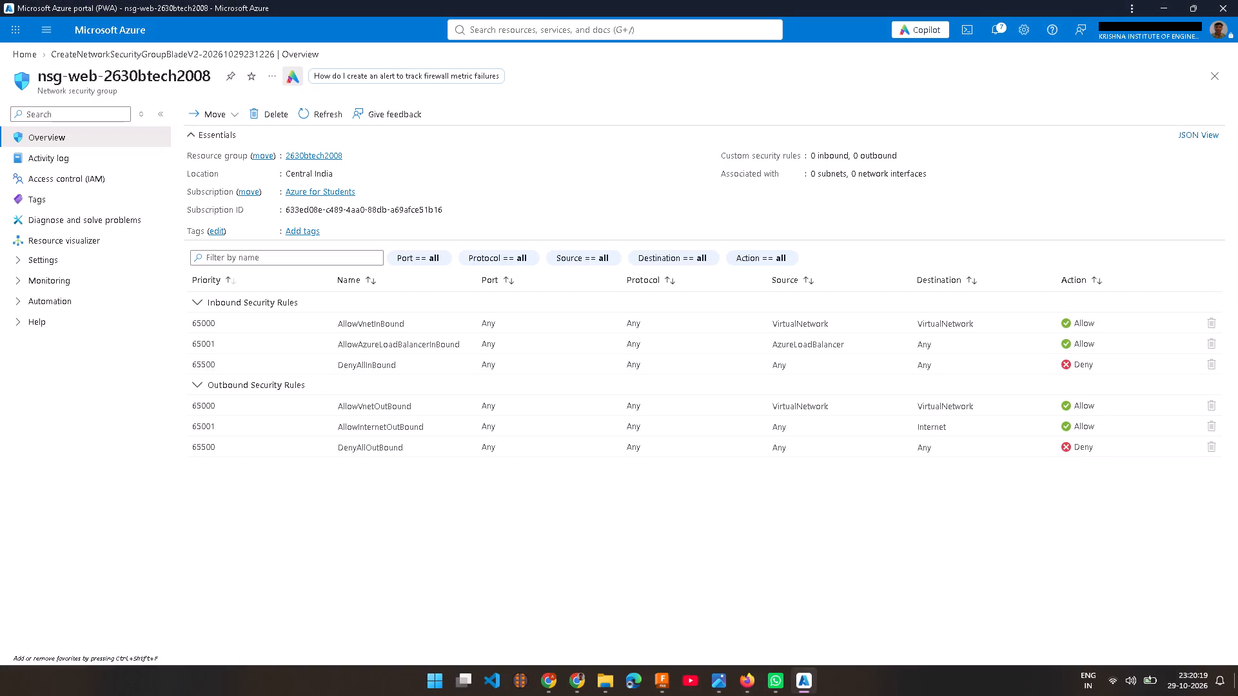
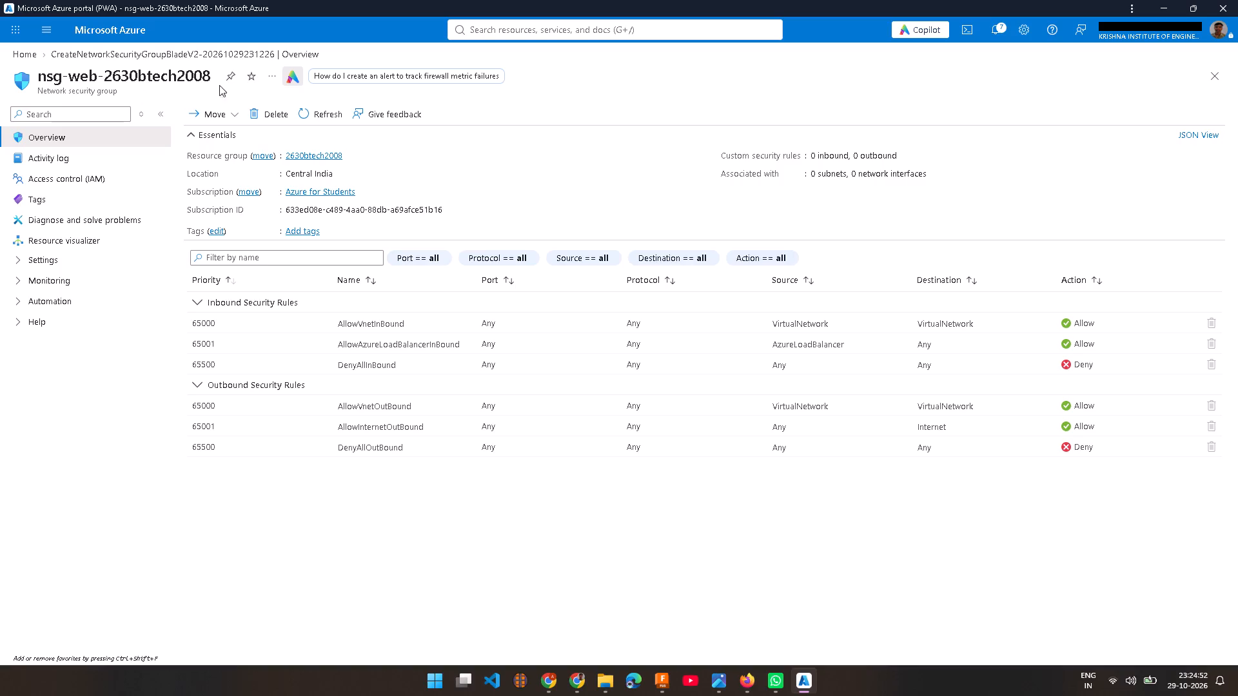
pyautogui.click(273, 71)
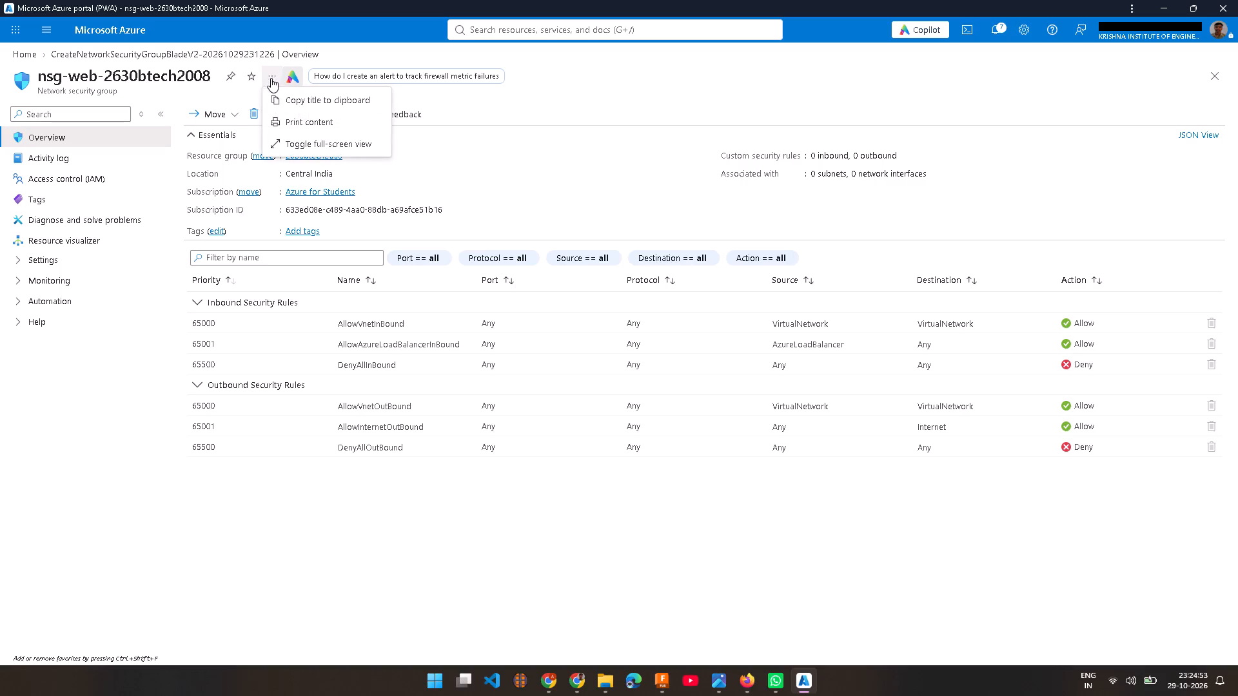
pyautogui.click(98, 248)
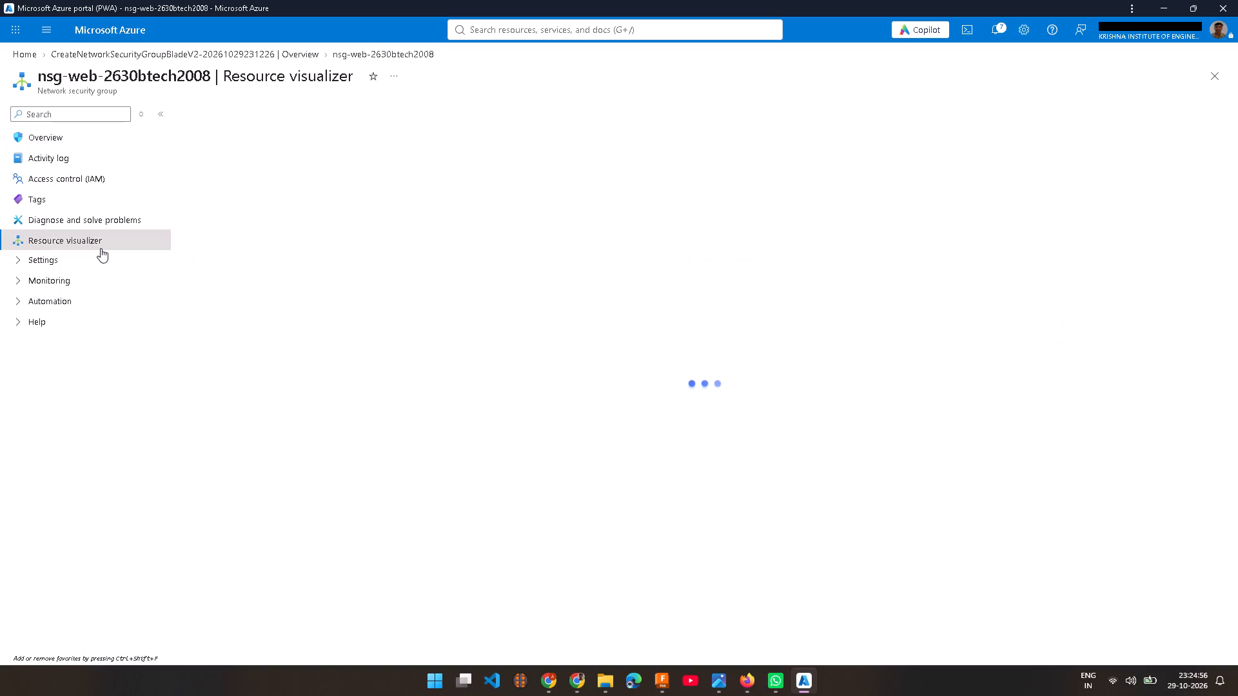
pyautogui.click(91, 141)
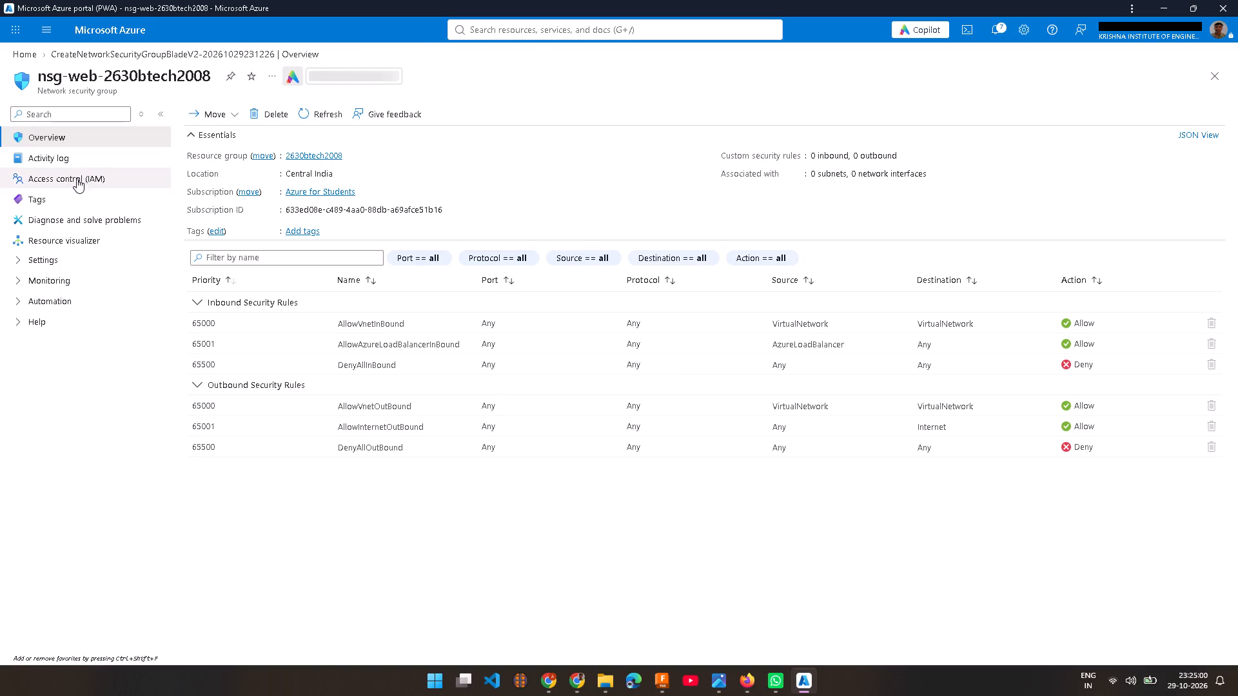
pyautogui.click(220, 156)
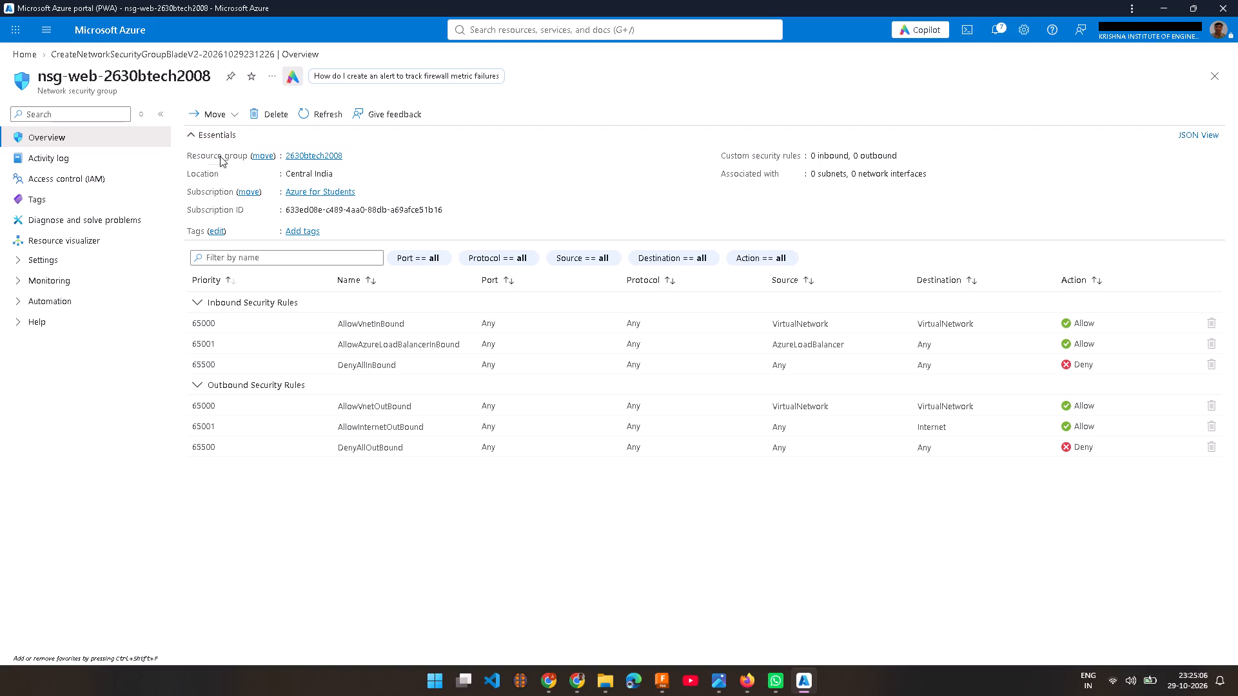
# Open the 2630btech2008 resource group from the network security group's essentials and capture a full-screen screenshot of its resource list.
pyautogui.click(323, 155)
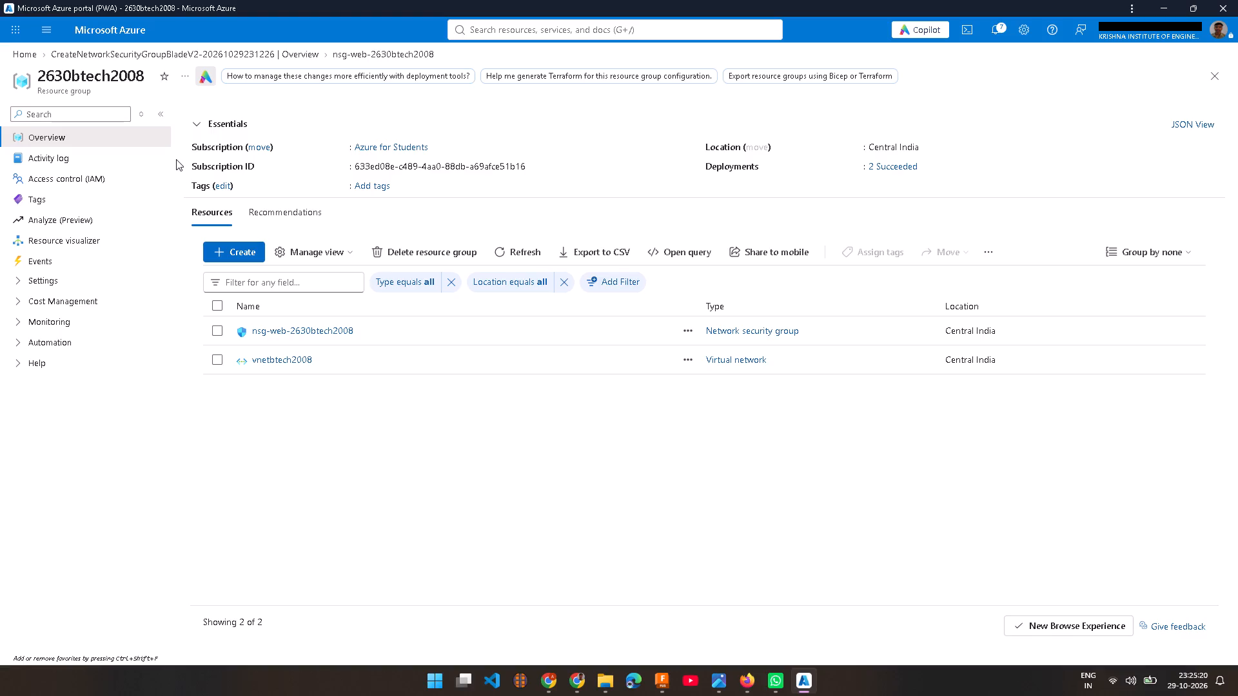
pyautogui.press('Print')
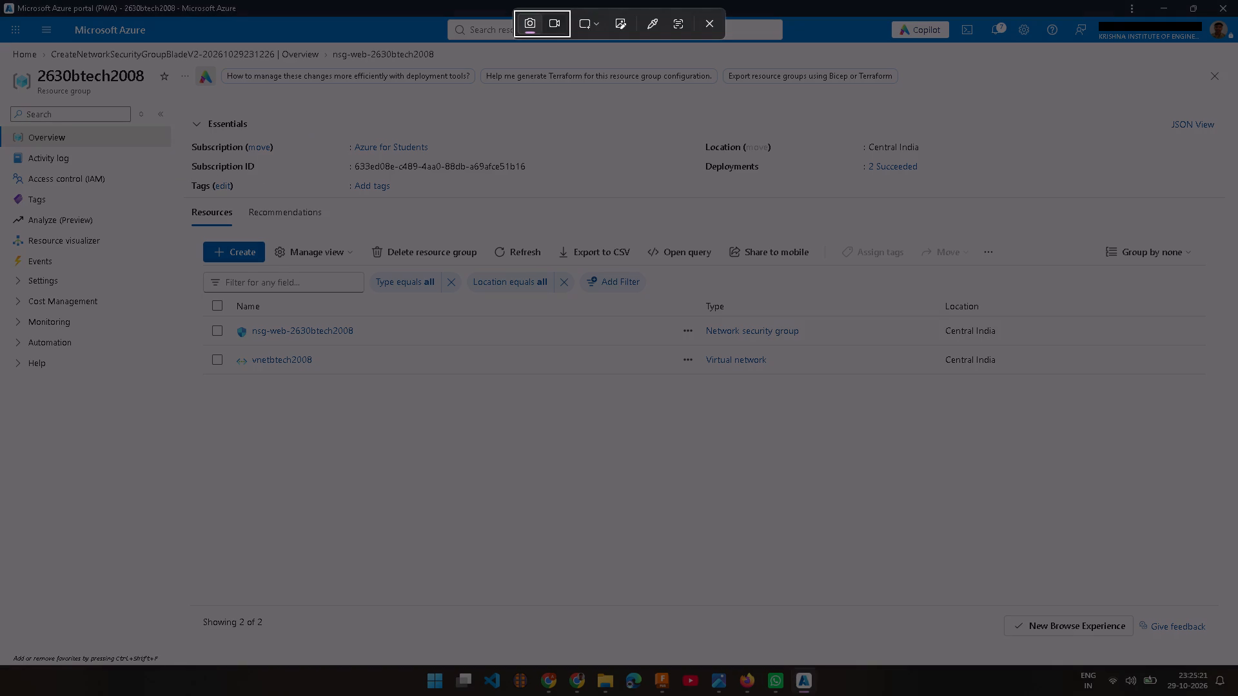
pyautogui.moveTo(3, 1); pyautogui.dragTo(1012, 229)
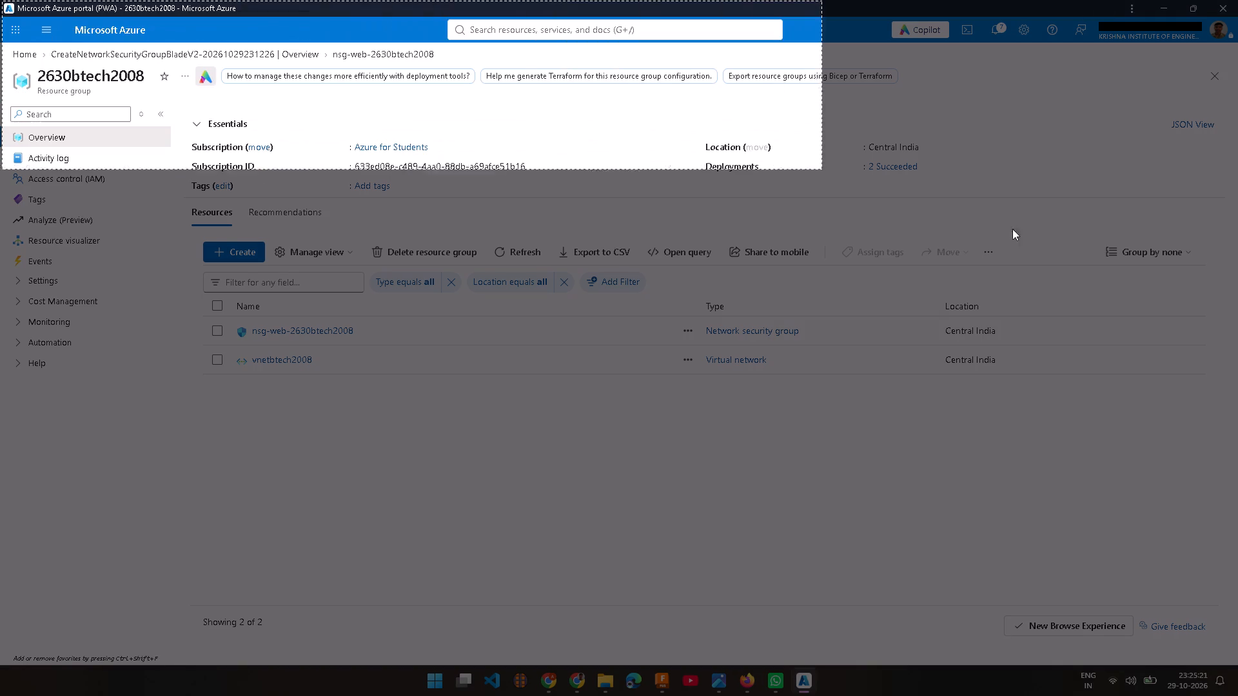
pyautogui.moveTo(1012, 229); pyautogui.dragTo(1237, 679)
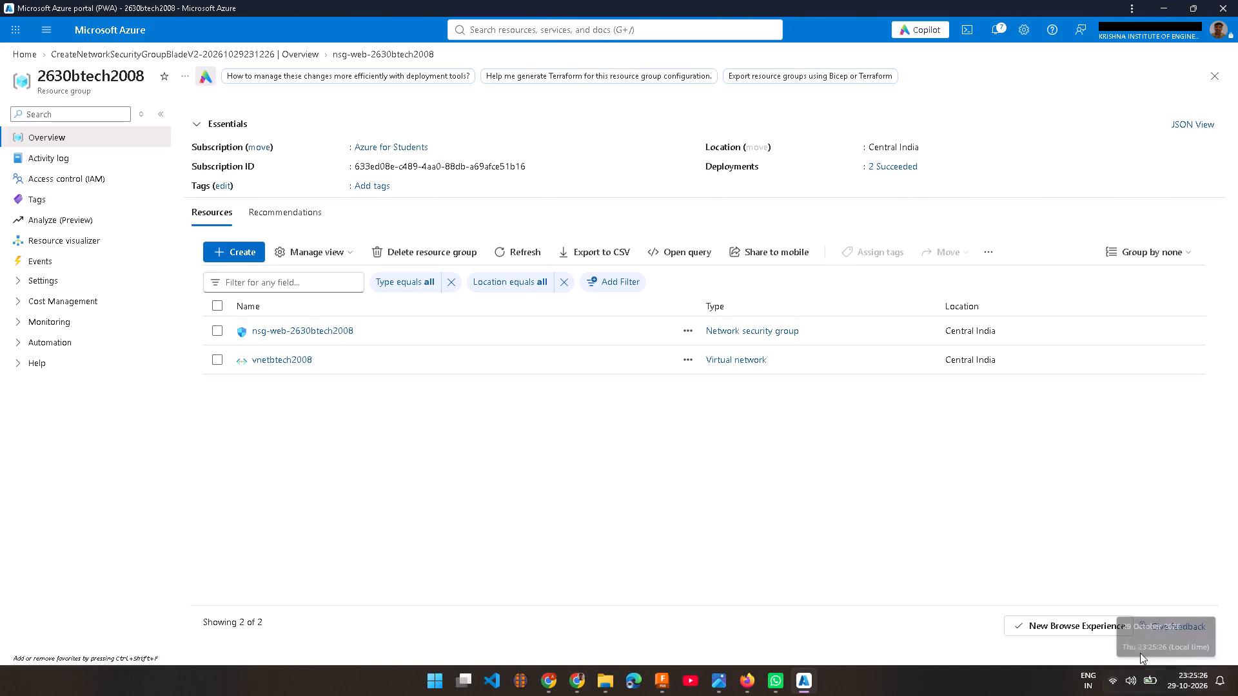
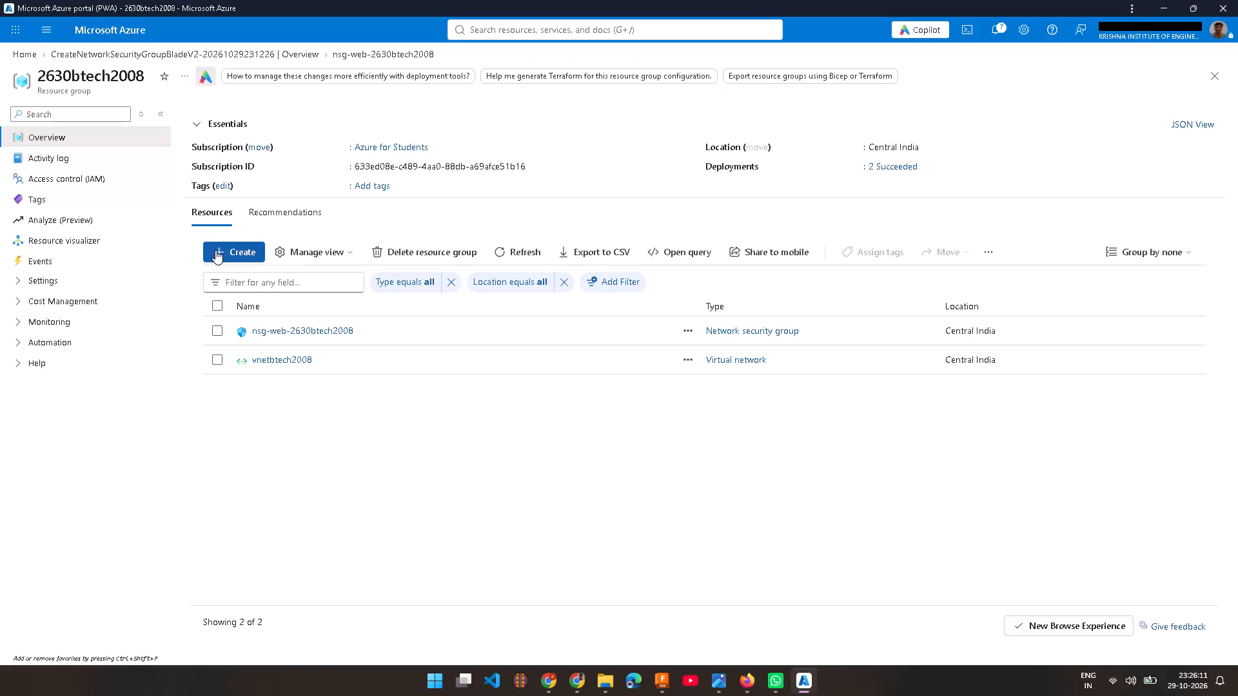
# Search the portal for network security groups and open the list of existing network security groups.
pyautogui.click(217, 248)
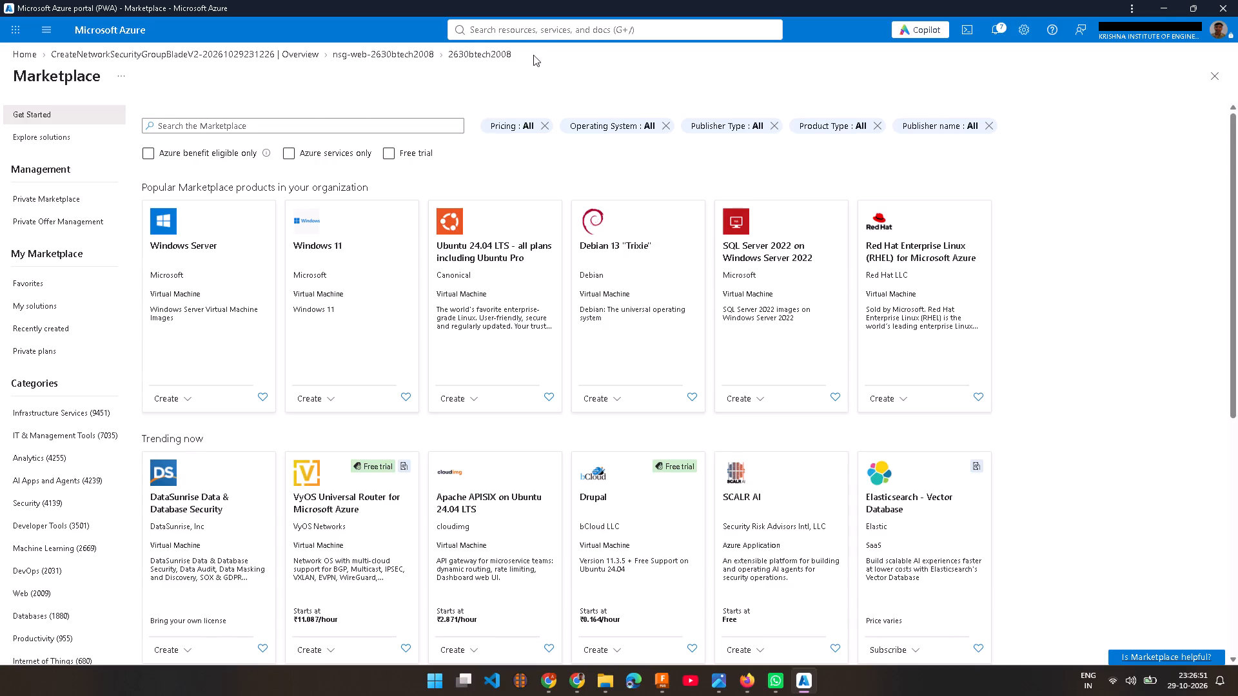
pyautogui.click(541, 32)
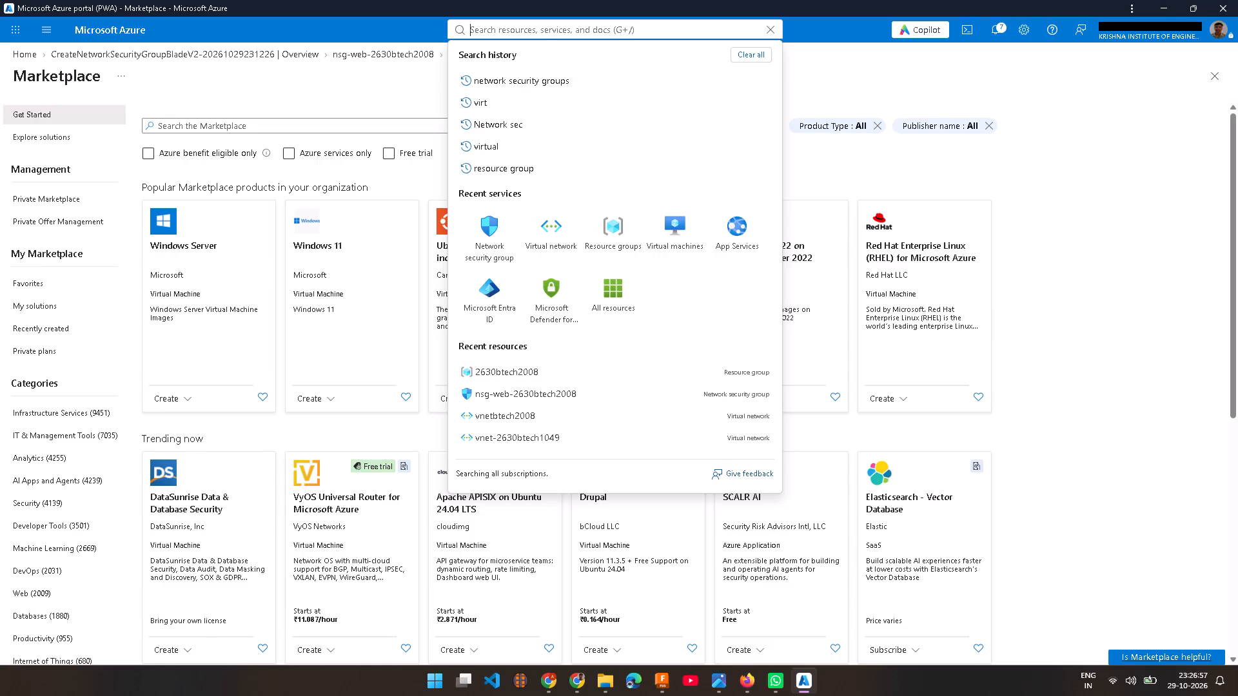
pyautogui.click(553, 77)
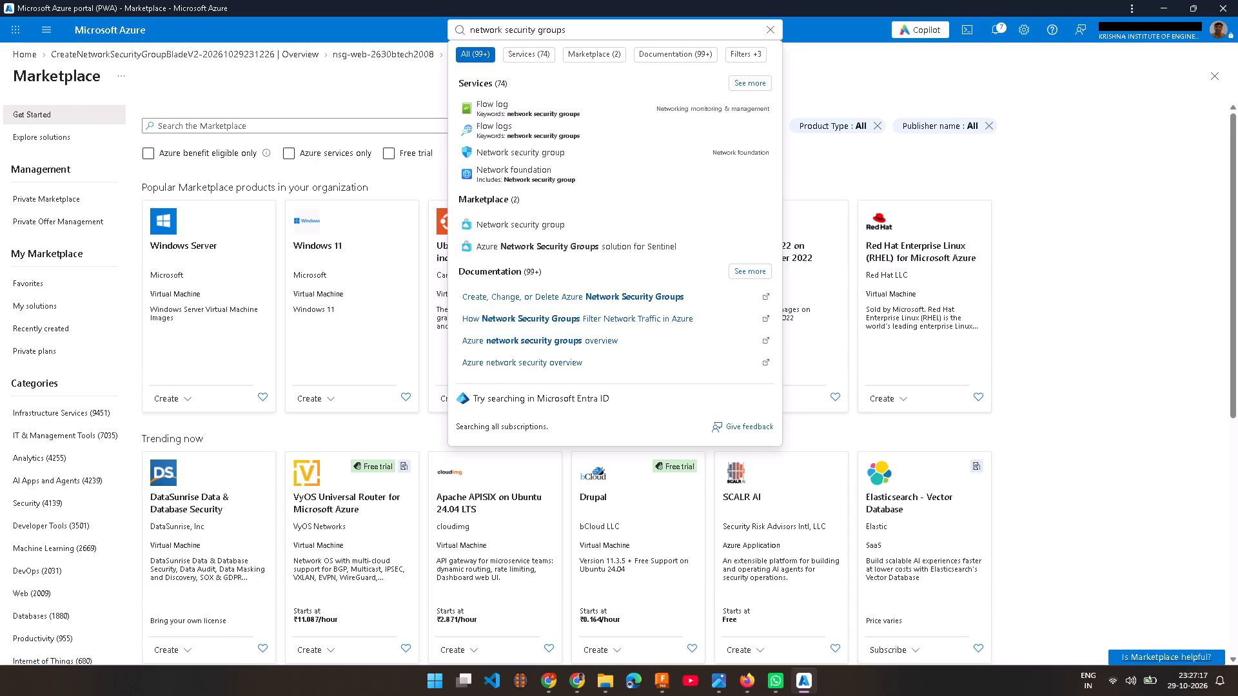
pyautogui.click(602, 145)
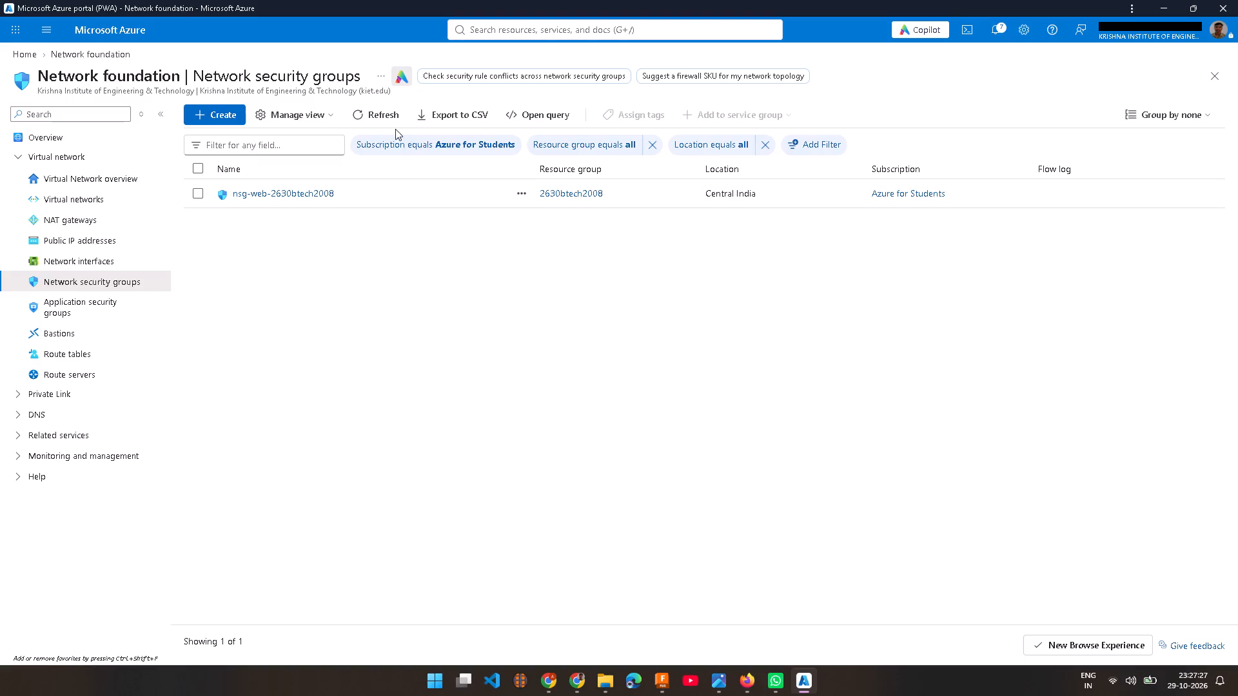
# Start a new network security group named nsg-data-2630btech2008 in the 2630btech2008 resource group.
pyautogui.click(204, 116)
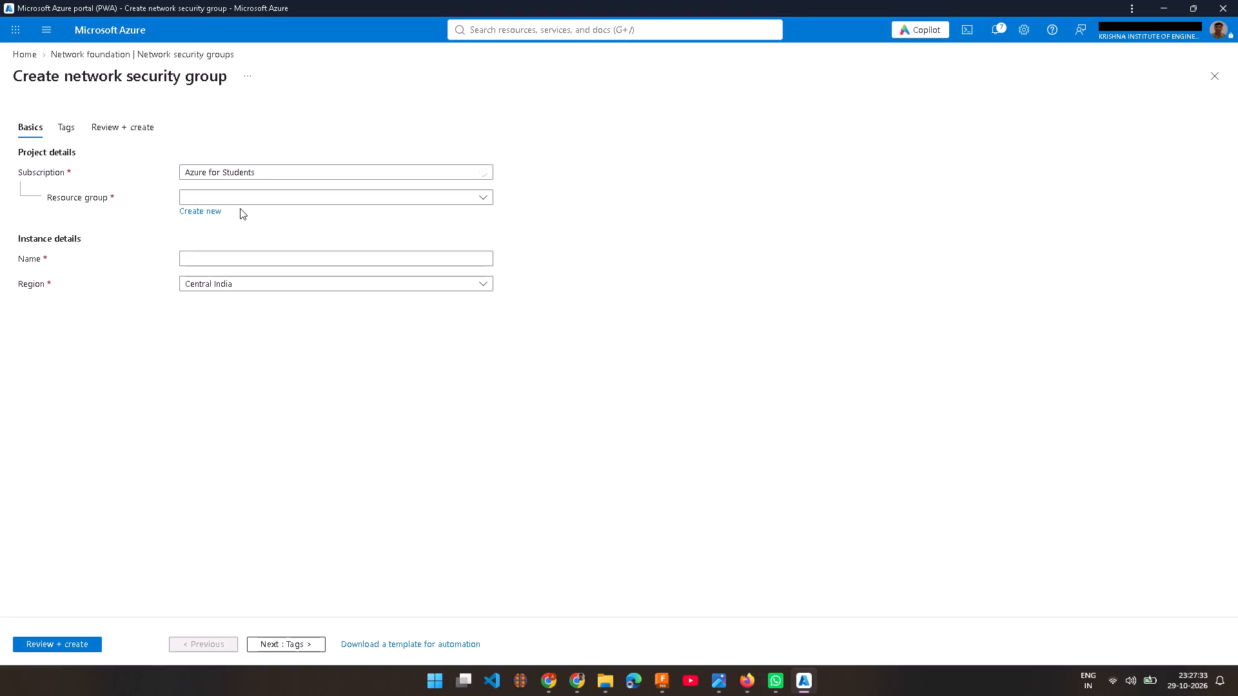
pyautogui.click(241, 200)
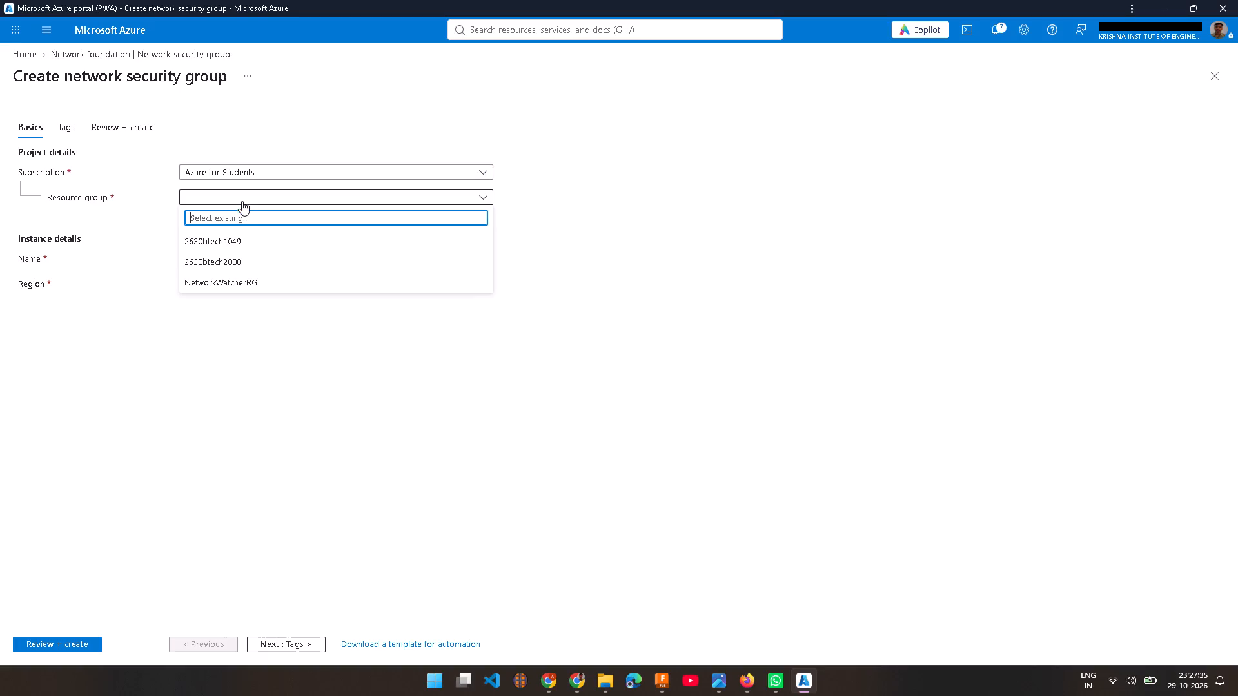
pyautogui.click(237, 256)
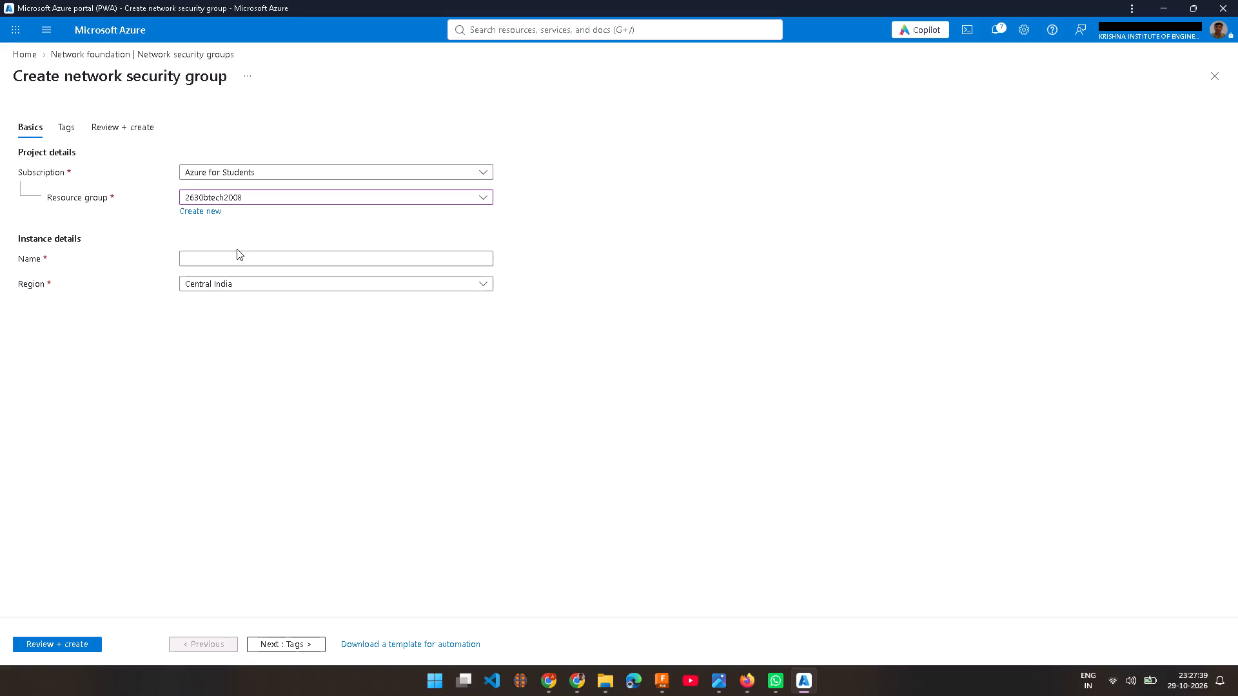
pyautogui.click(237, 254)
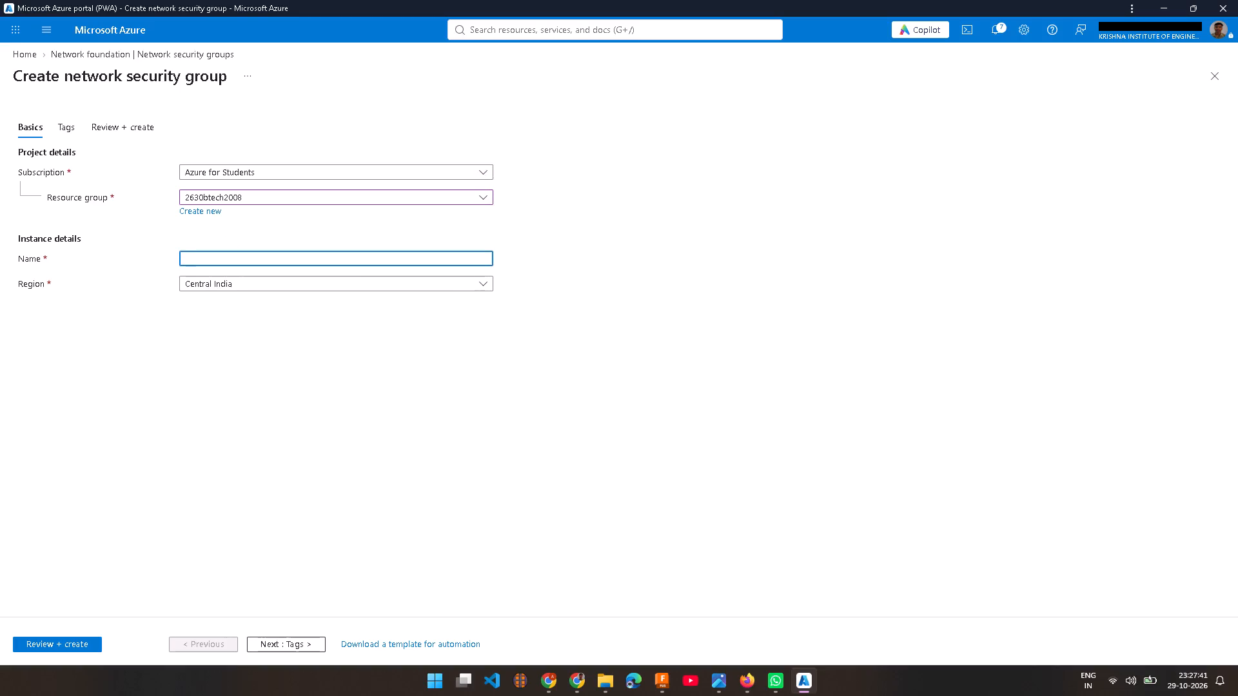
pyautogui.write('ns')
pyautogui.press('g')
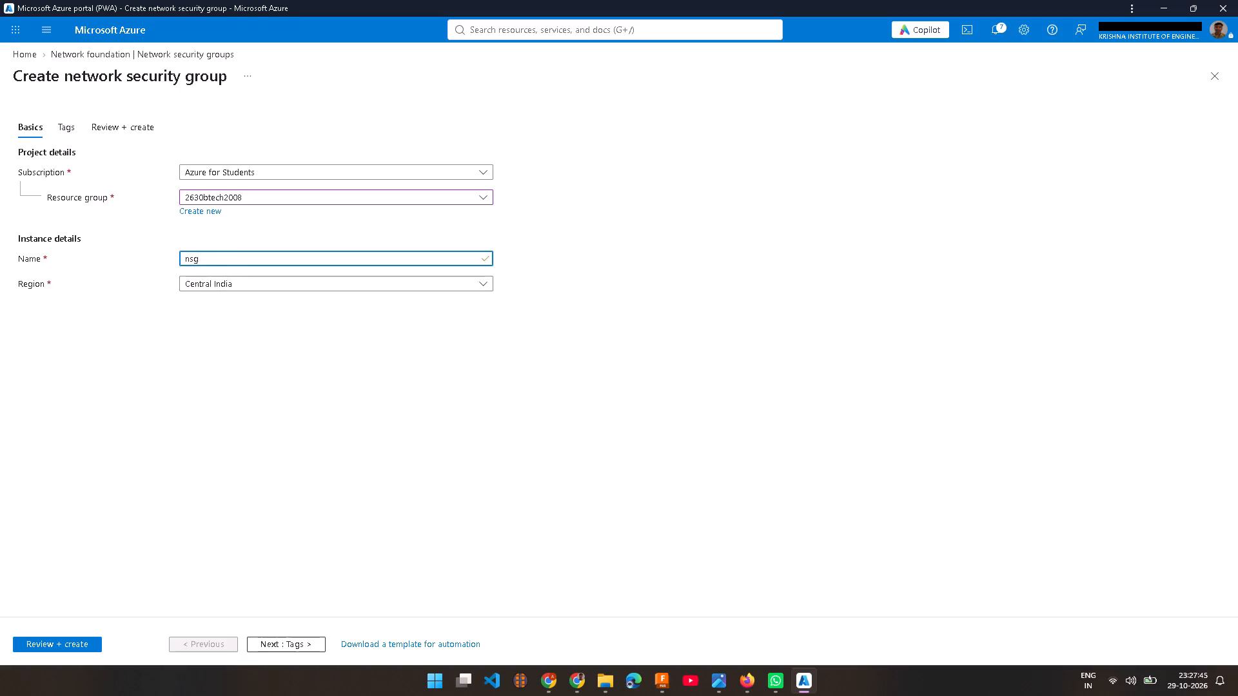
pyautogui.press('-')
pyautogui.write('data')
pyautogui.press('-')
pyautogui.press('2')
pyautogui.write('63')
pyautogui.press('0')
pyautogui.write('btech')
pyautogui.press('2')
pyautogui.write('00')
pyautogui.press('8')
# Review the configuration of nsg-data-2630btech2008 and deploy it.
pyautogui.click(48, 640)
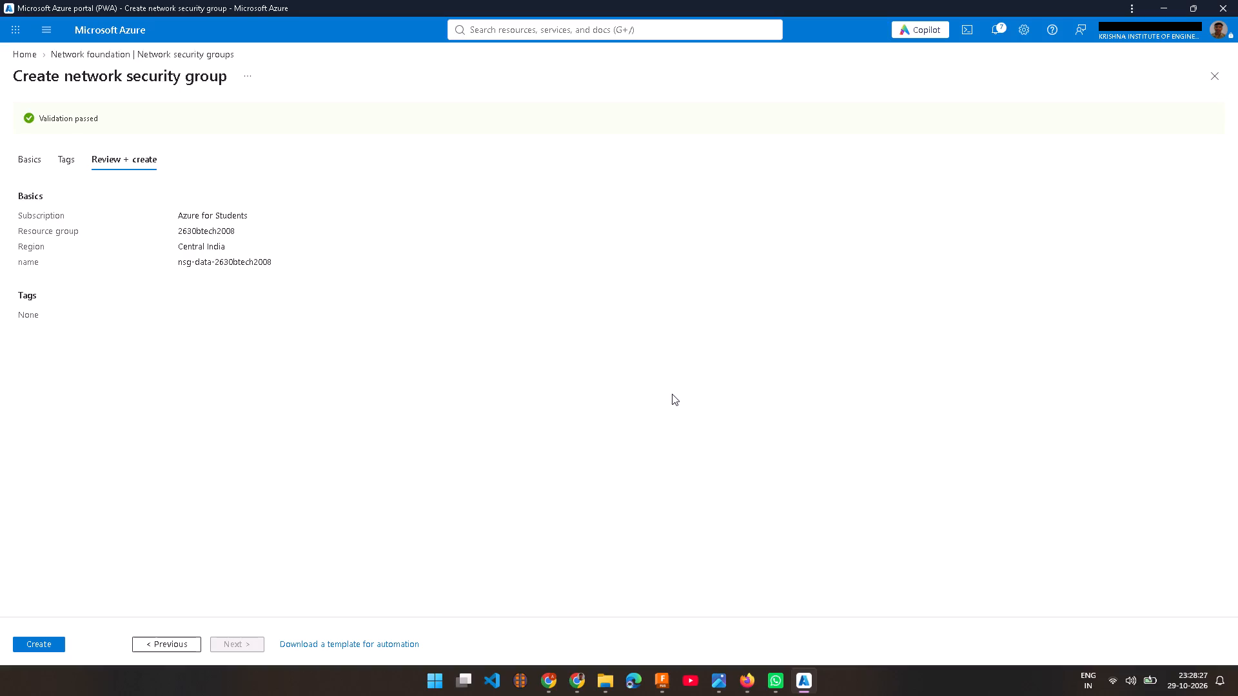
pyautogui.click(46, 642)
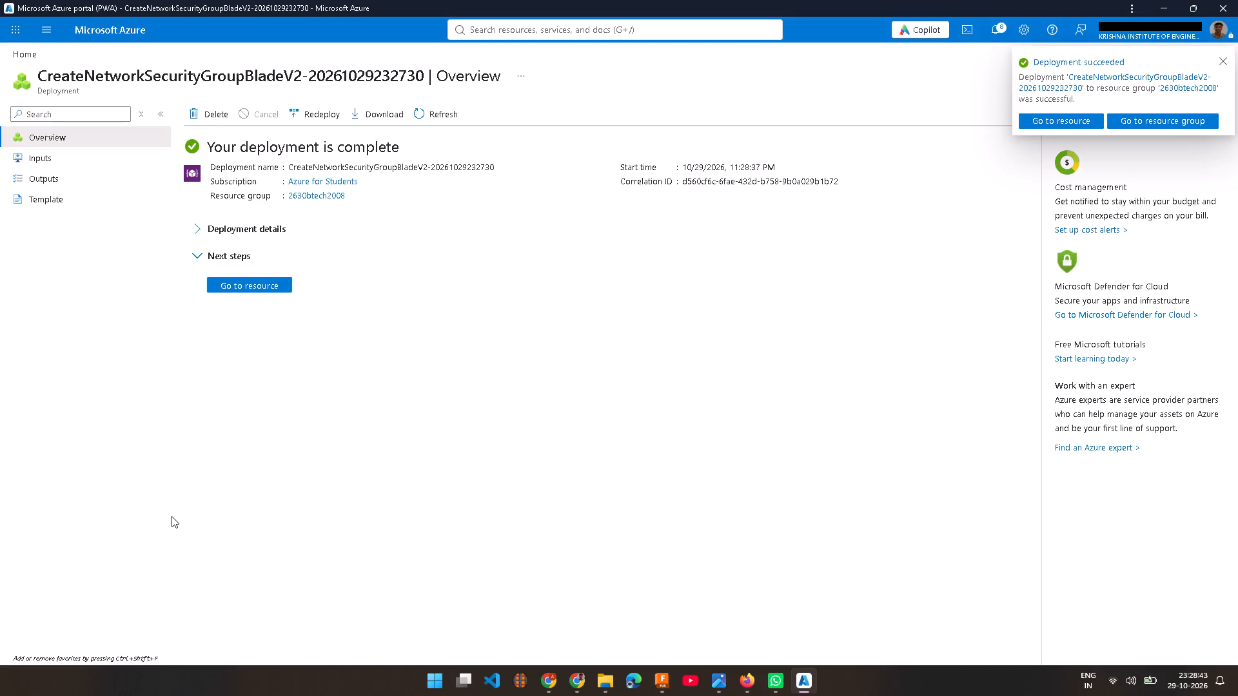
# Open the deployed nsg-data-2630btech2008 resource and capture a screenshot of its overview with the security rules.
pyautogui.click(282, 278)
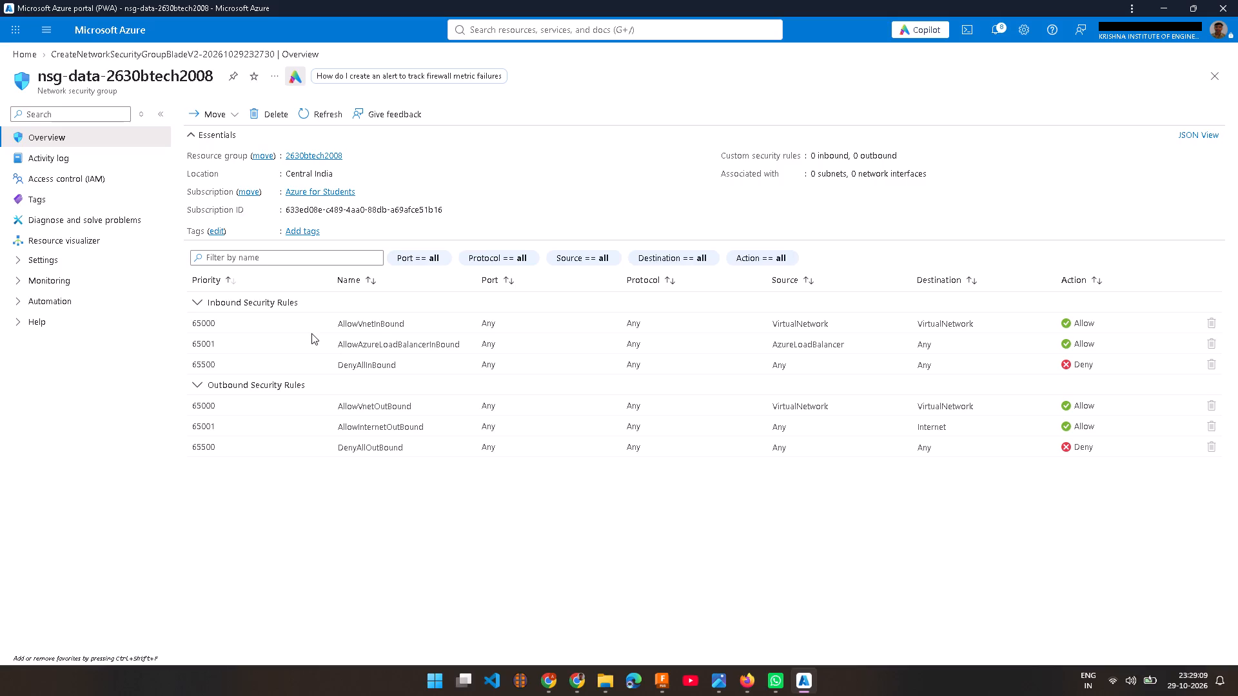
pyautogui.press('Print')
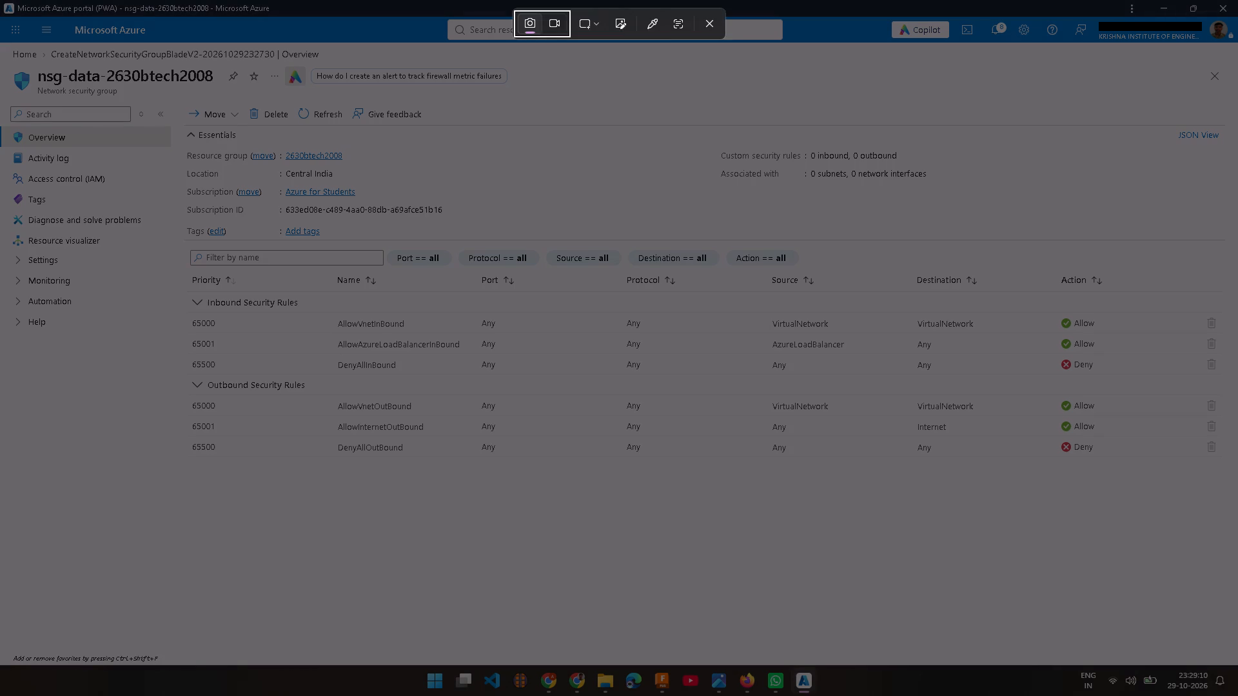
pyautogui.moveTo(4, 0); pyautogui.dragTo(1237, 459)
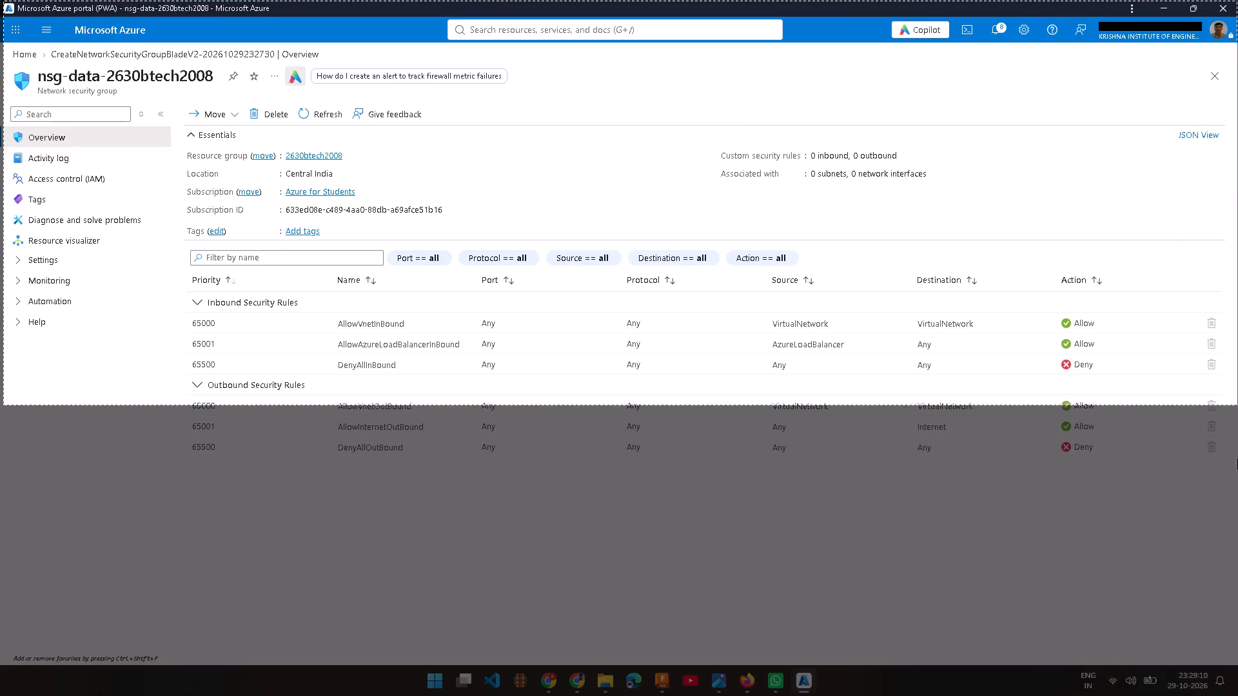
pyautogui.moveTo(1237, 459); pyautogui.dragTo(1237, 664)
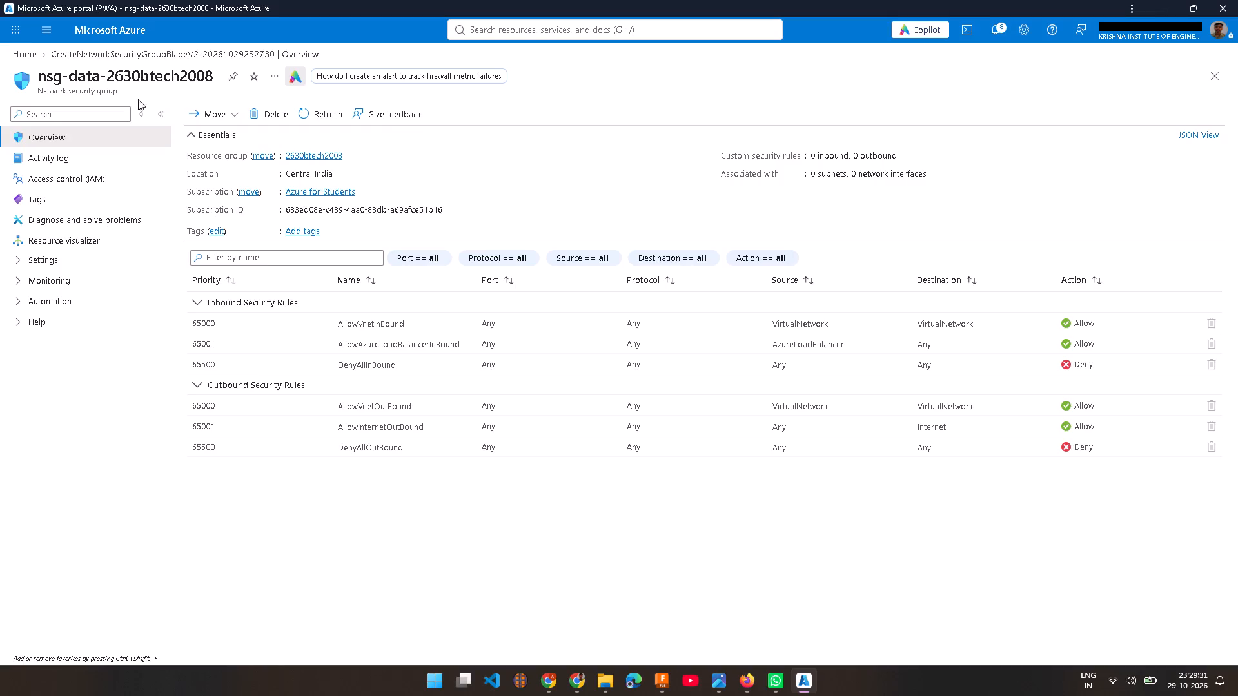
# Open the 2630btech2008 resource group from the network security group's essentials and capture two screenshots of its resource list.
pyautogui.click(204, 133)
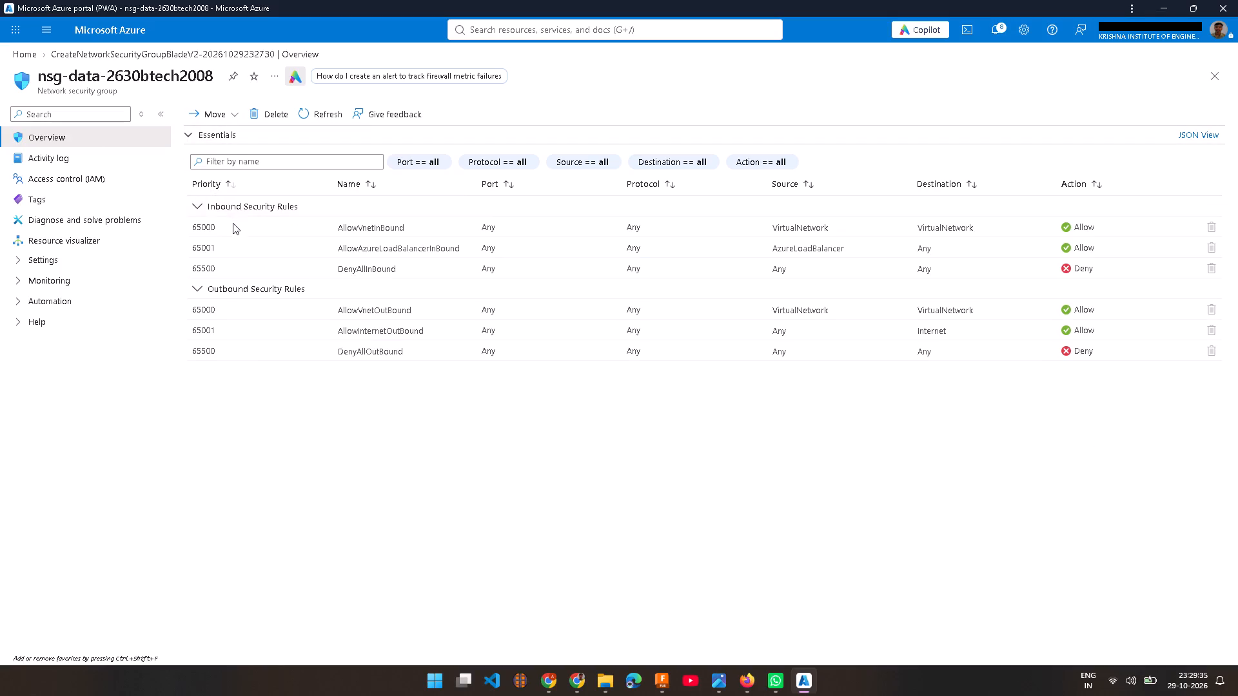
pyautogui.click(192, 134)
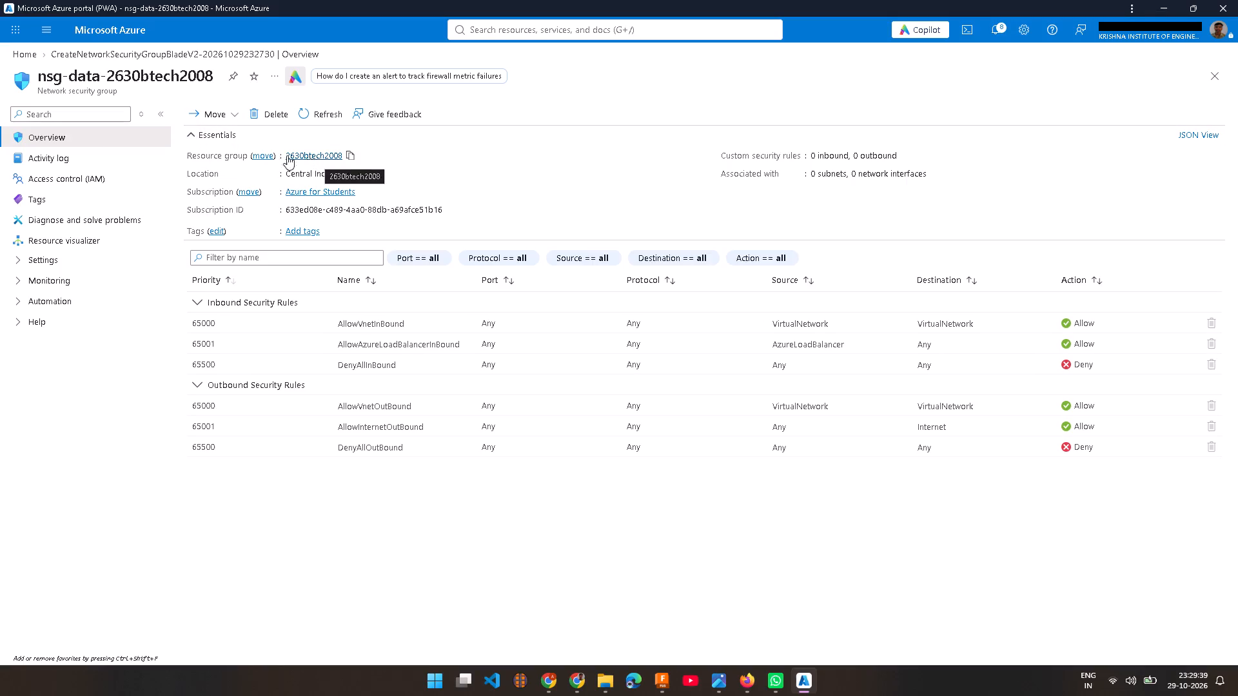
pyautogui.click(304, 154)
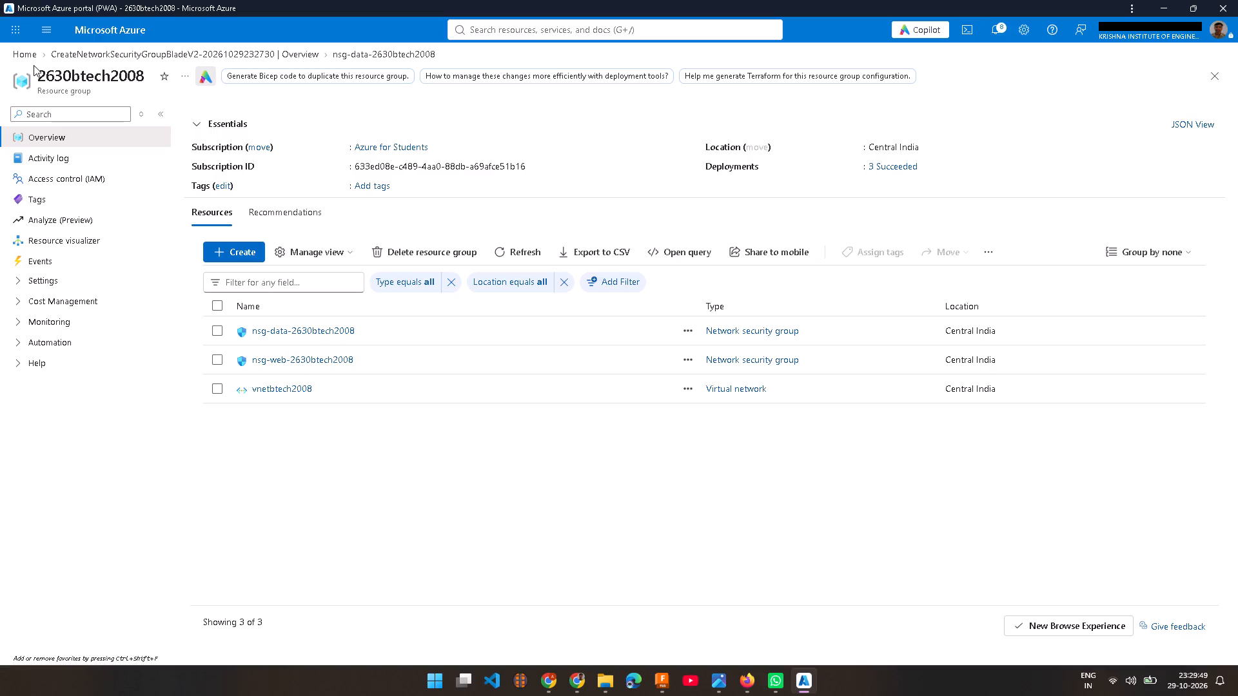
pyautogui.press('Print')
pyautogui.moveTo(0, 0); pyautogui.dragTo(1237, 694)
pyautogui.press('Print')
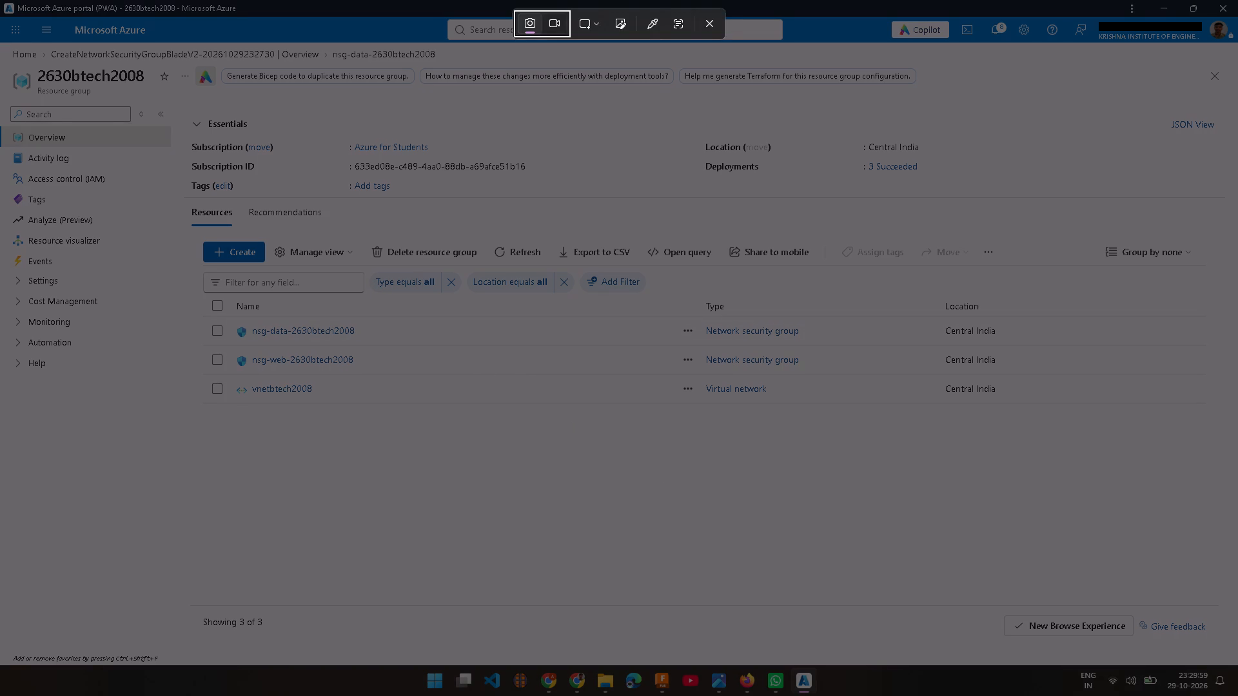
pyautogui.moveTo(0, 0); pyautogui.dragTo(1237, 635)
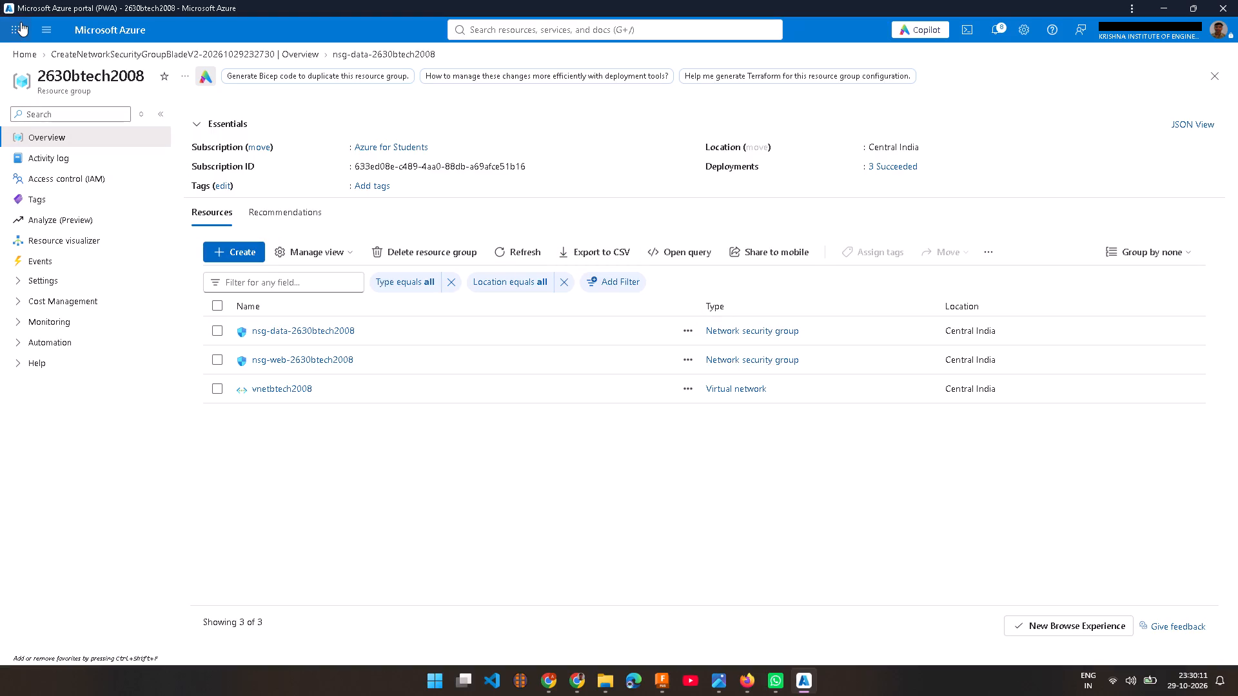
pyautogui.click(24, 59)
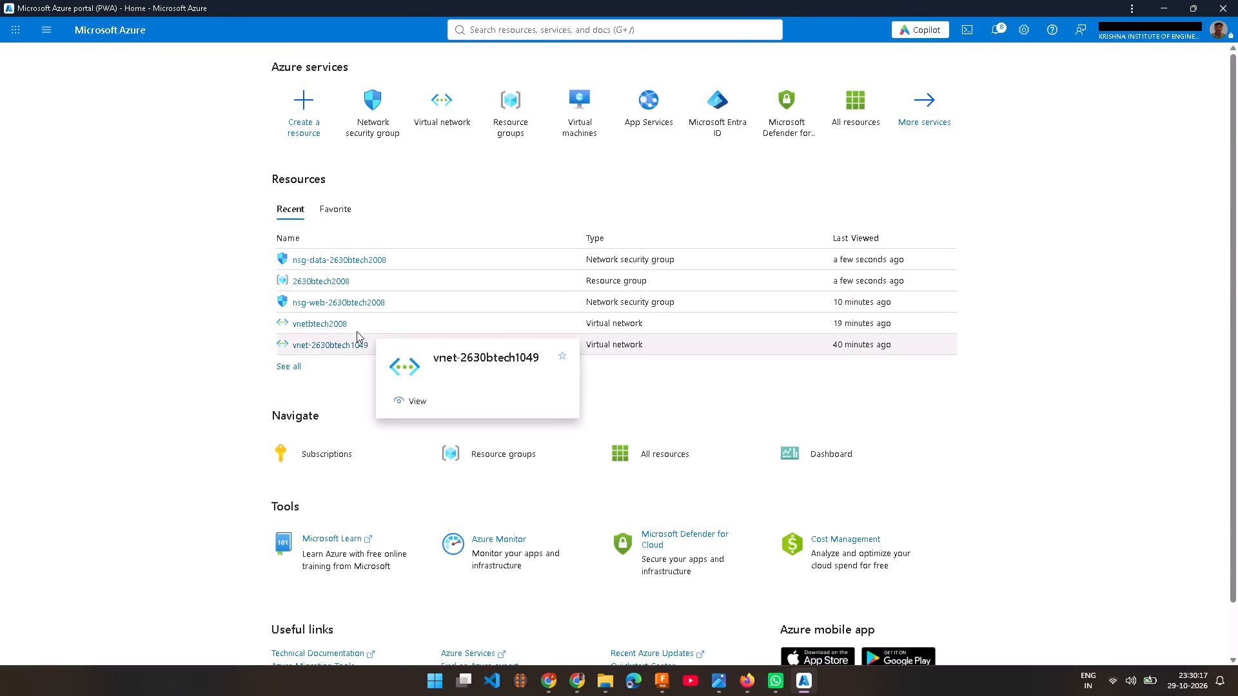
pyautogui.click(297, 362)
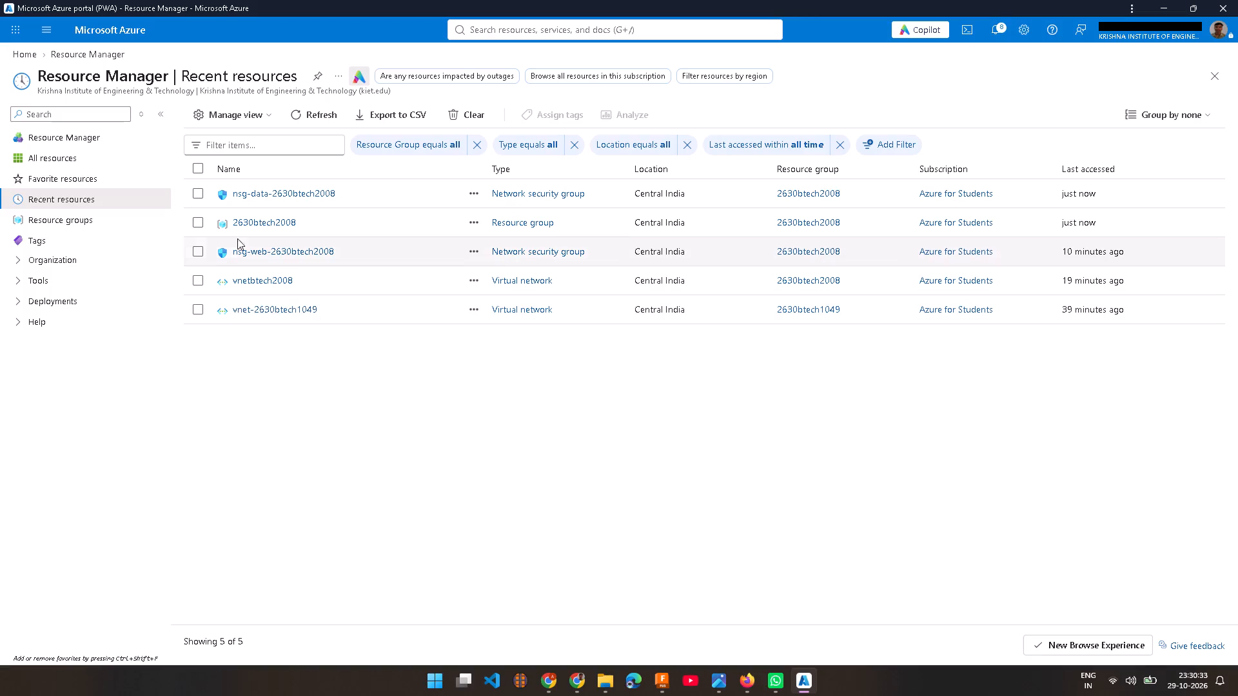
pyautogui.click(118, 142)
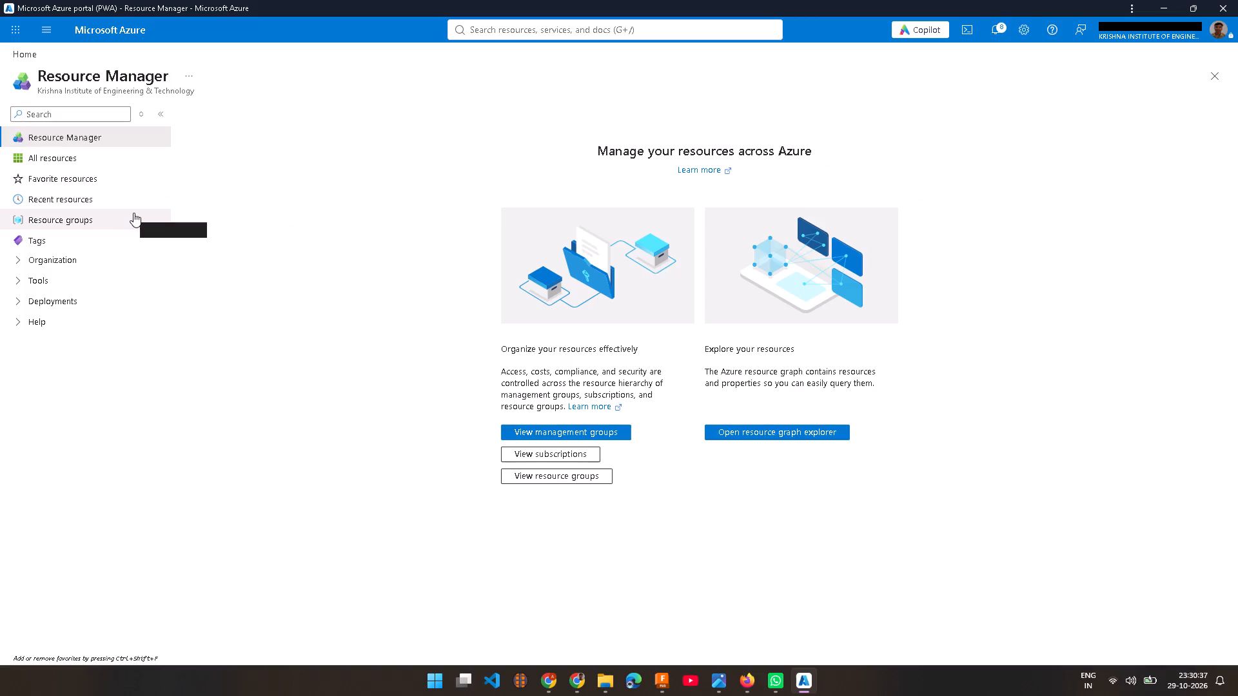
pyautogui.click(104, 215)
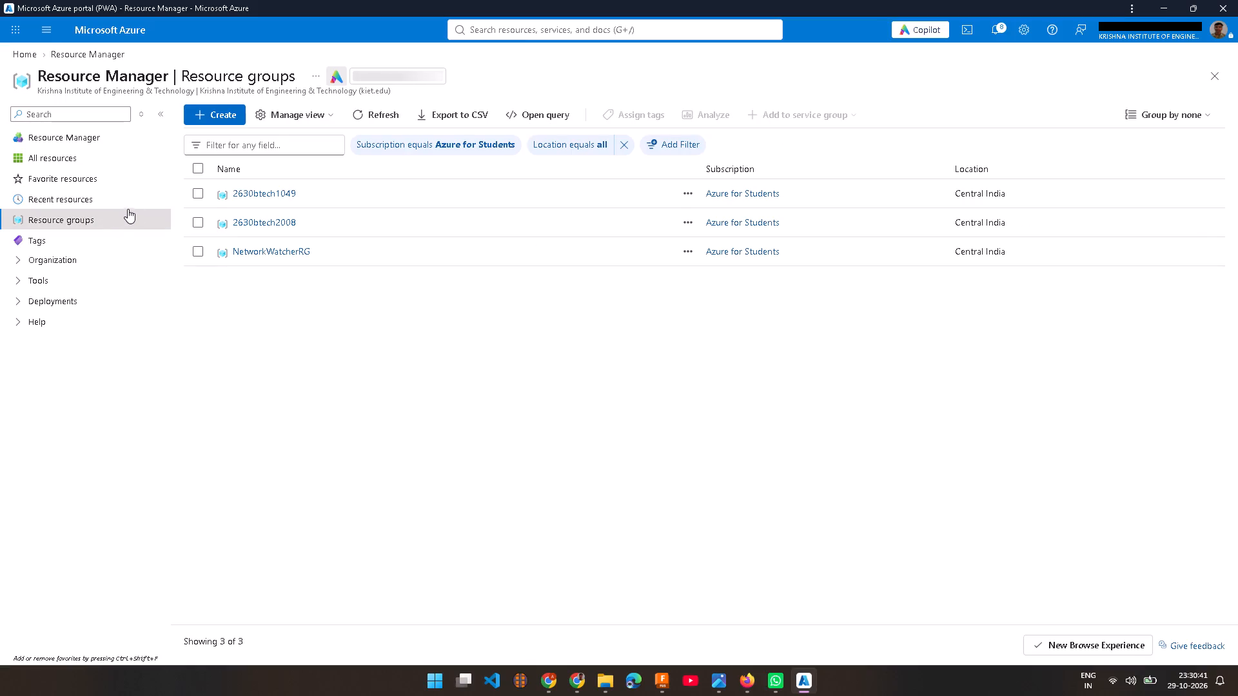
pyautogui.click(265, 191)
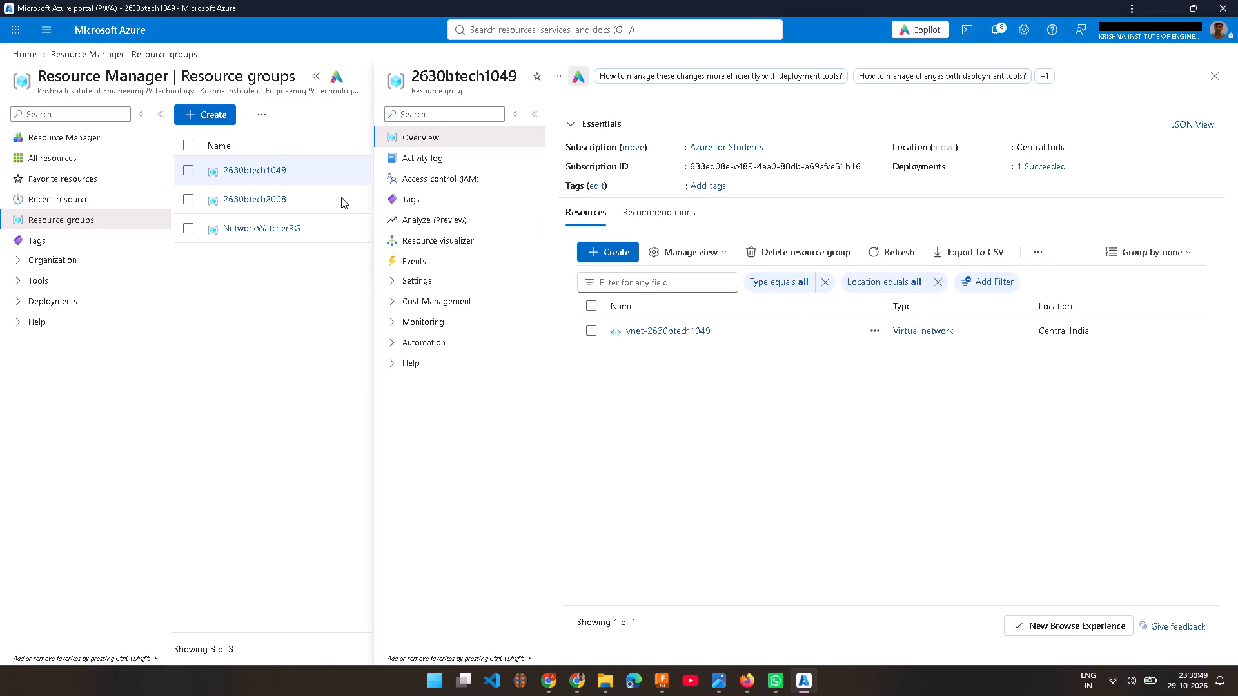
pyautogui.click(309, 201)
pyautogui.click(237, 201)
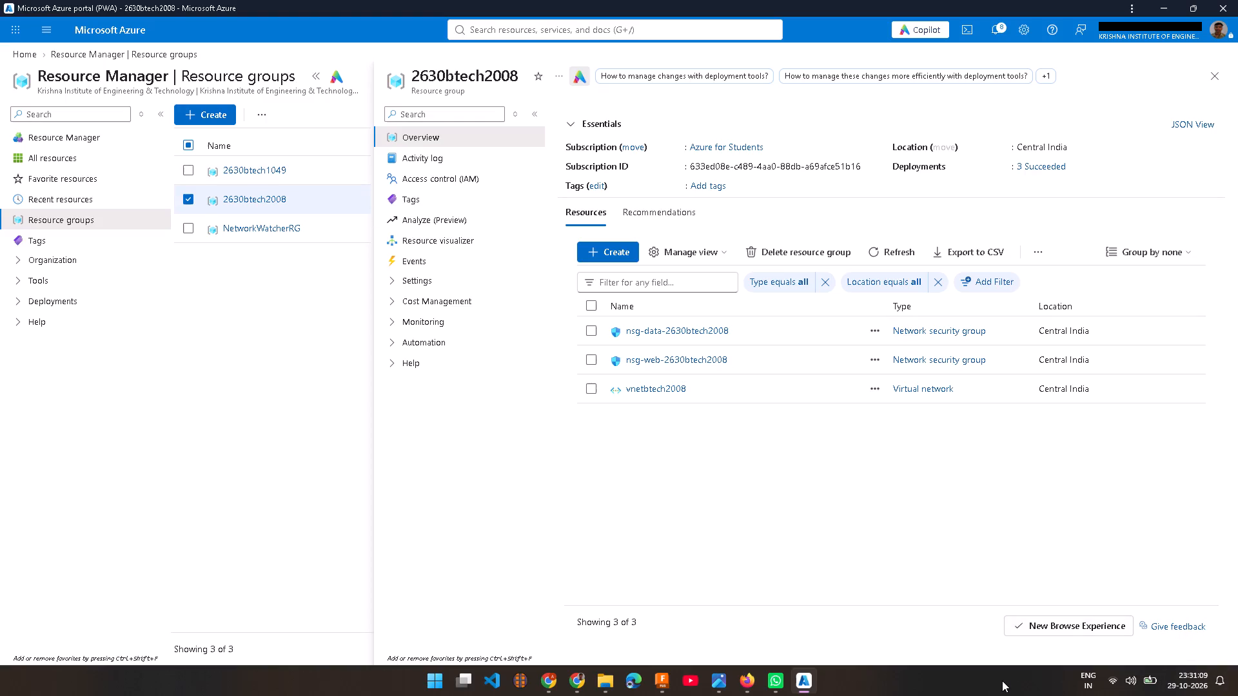
pyautogui.press('Print')
pyautogui.moveTo(0, 0); pyautogui.dragTo(293, 3)
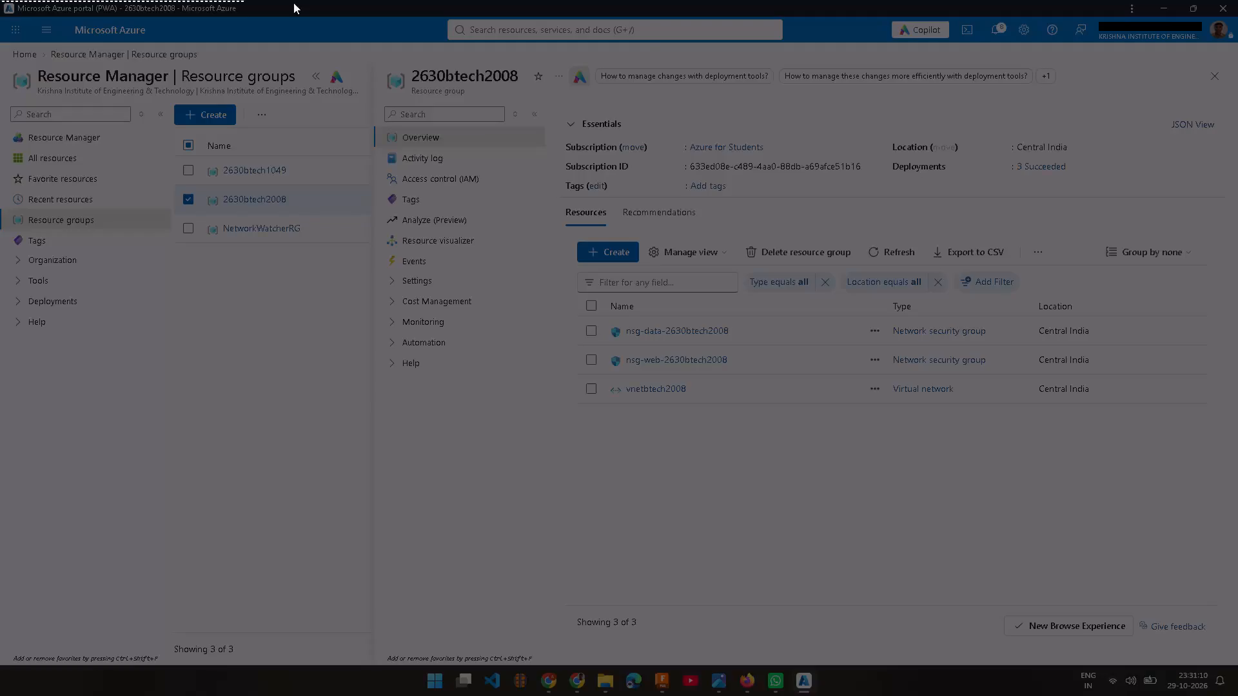
pyautogui.moveTo(293, 3); pyautogui.dragTo(1235, 667)
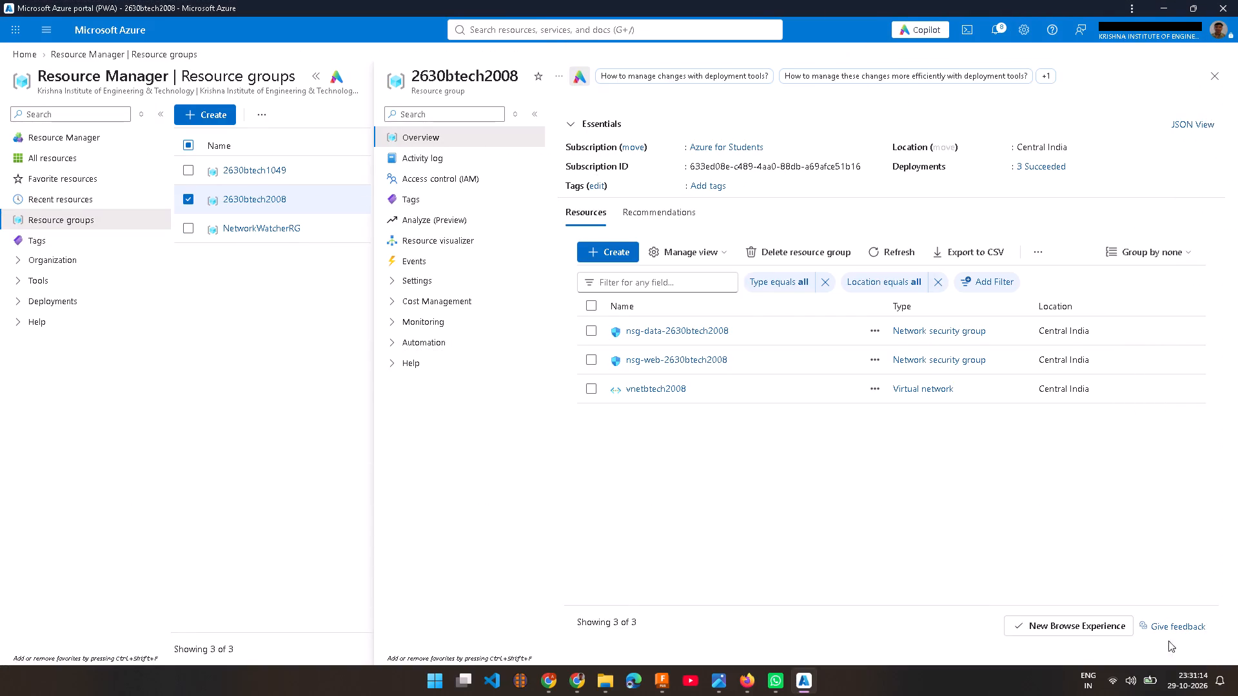
pyautogui.click(291, 385)
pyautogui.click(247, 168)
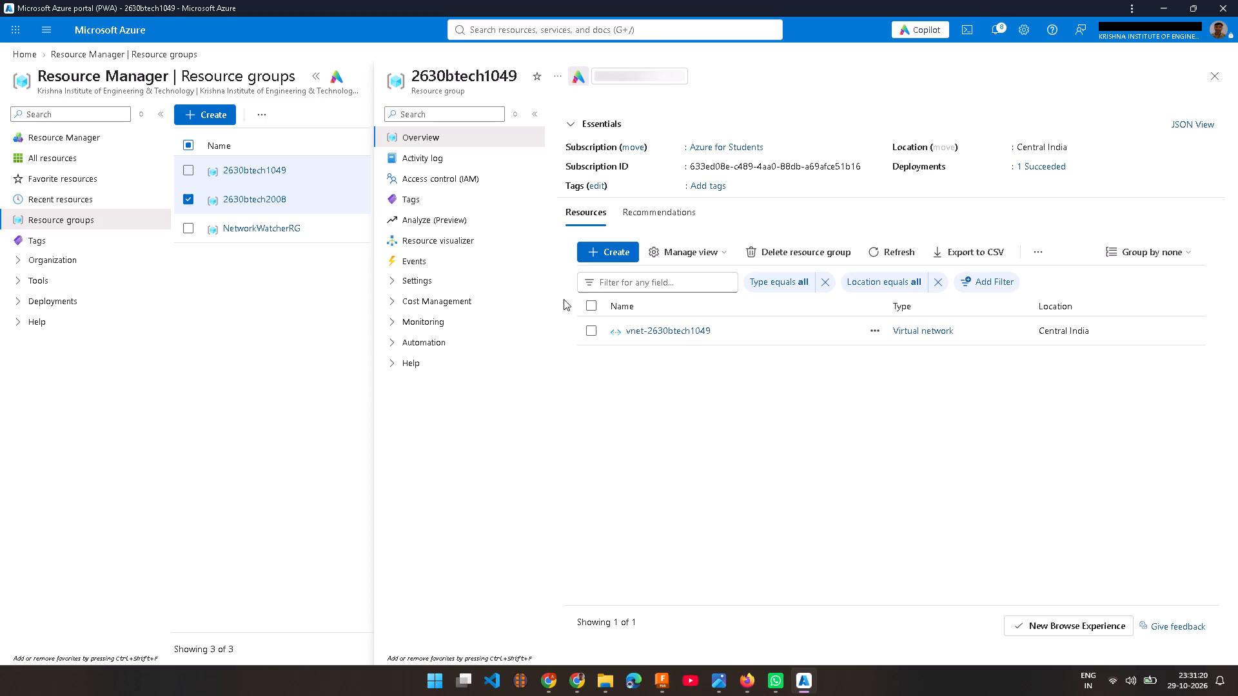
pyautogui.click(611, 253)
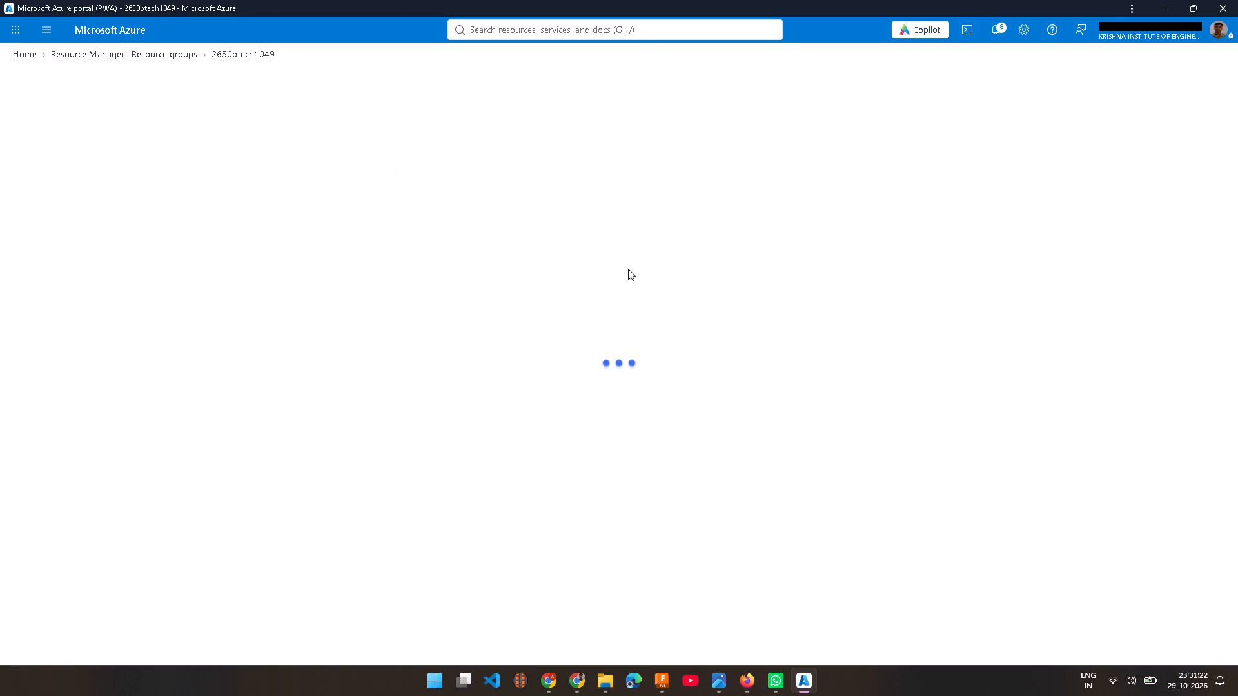
pyautogui.click(560, 32)
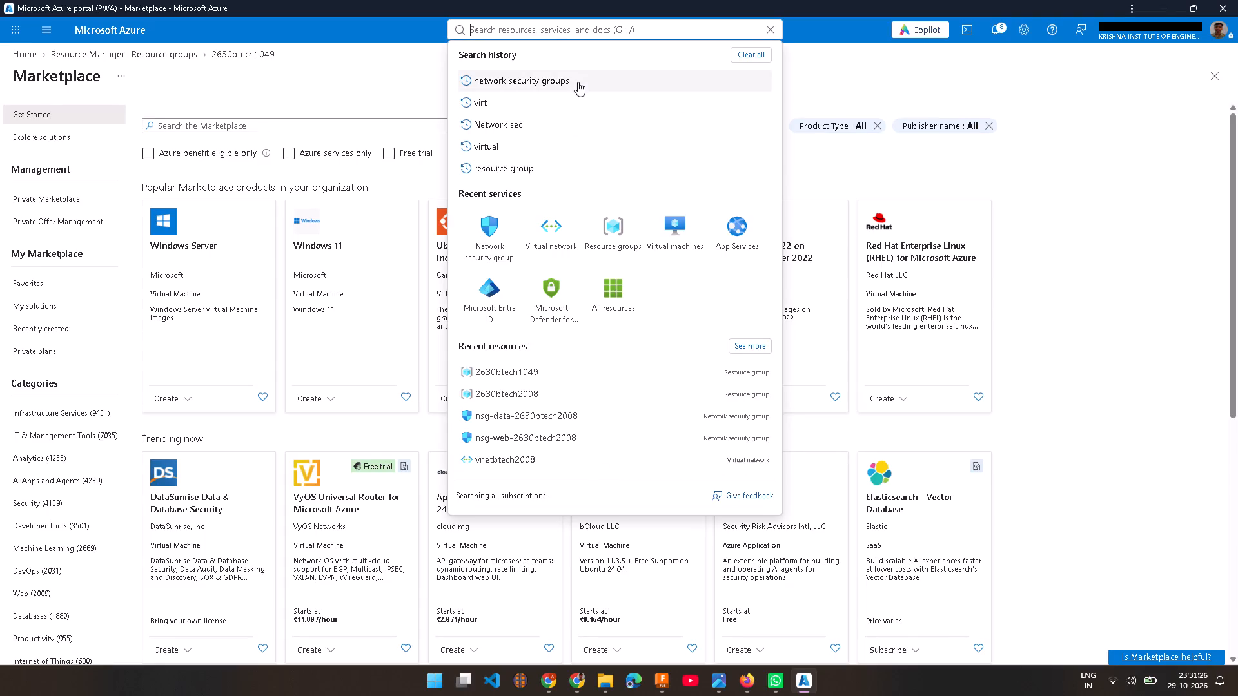
pyautogui.click(578, 82)
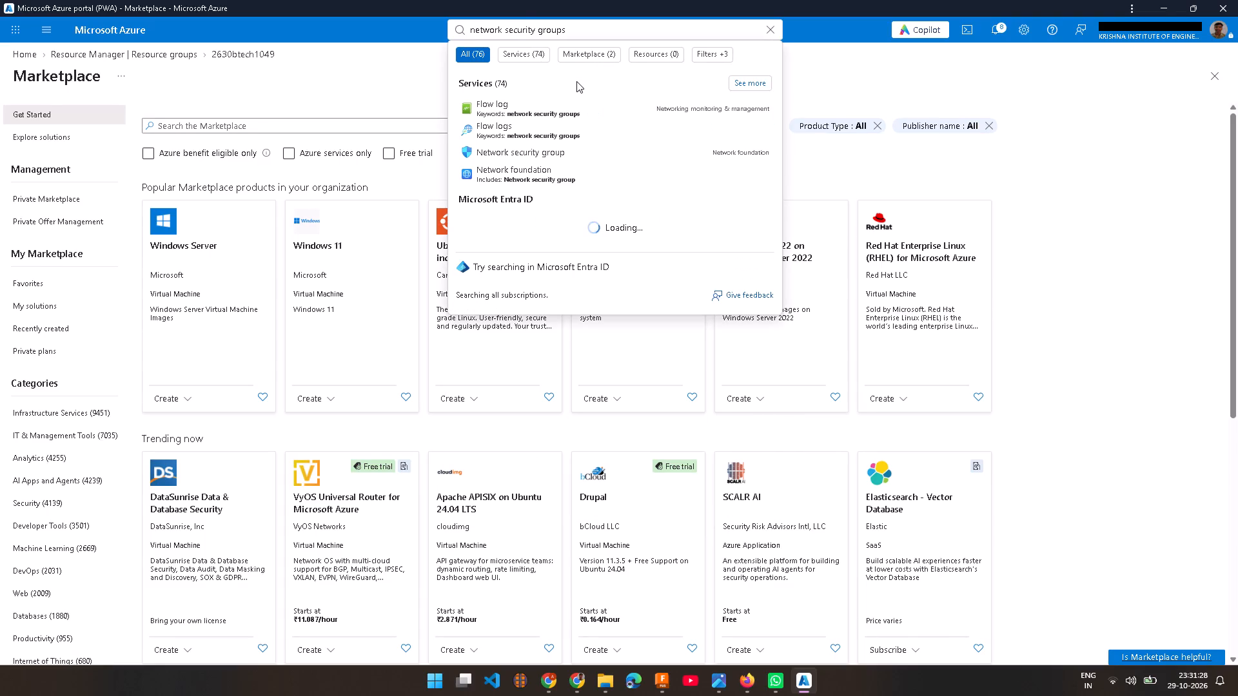
pyautogui.click(526, 153)
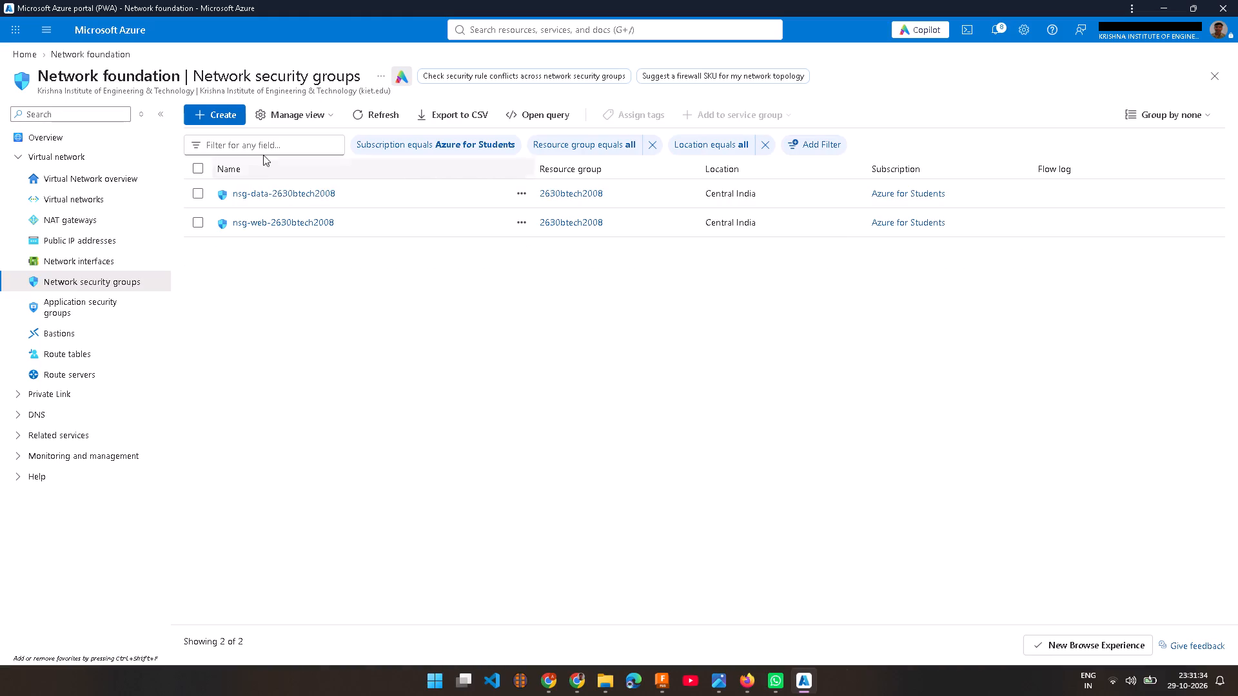
pyautogui.click(238, 111)
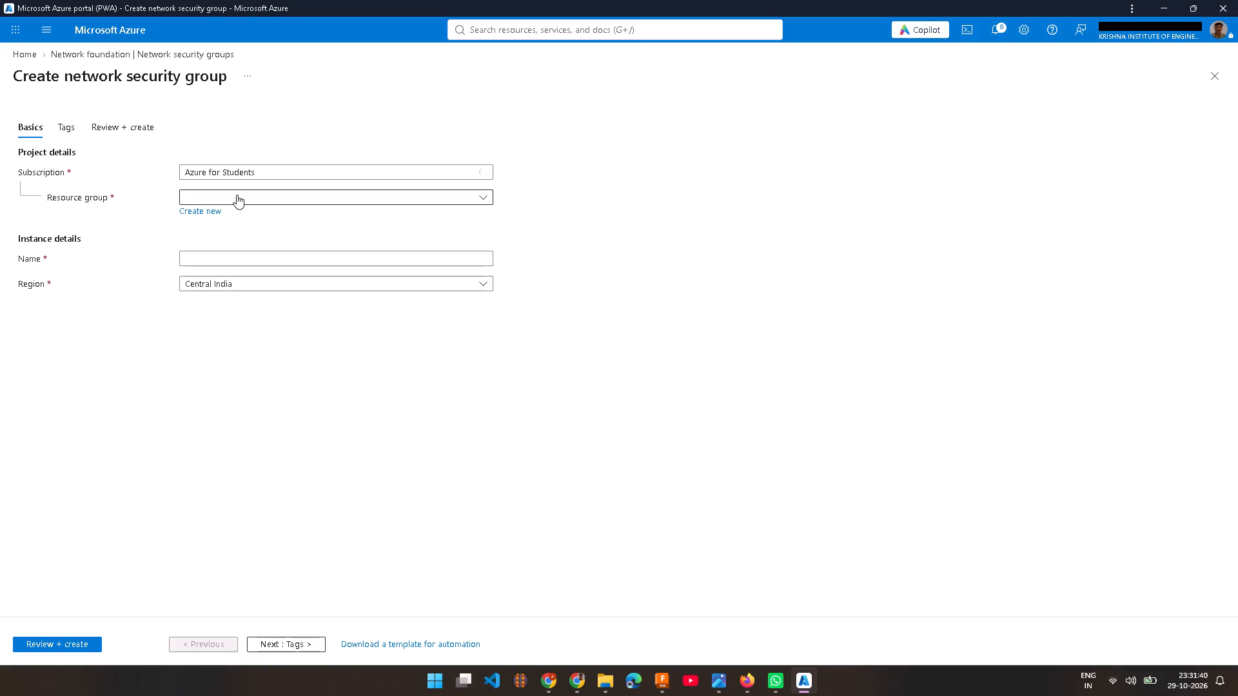
pyautogui.click(237, 195)
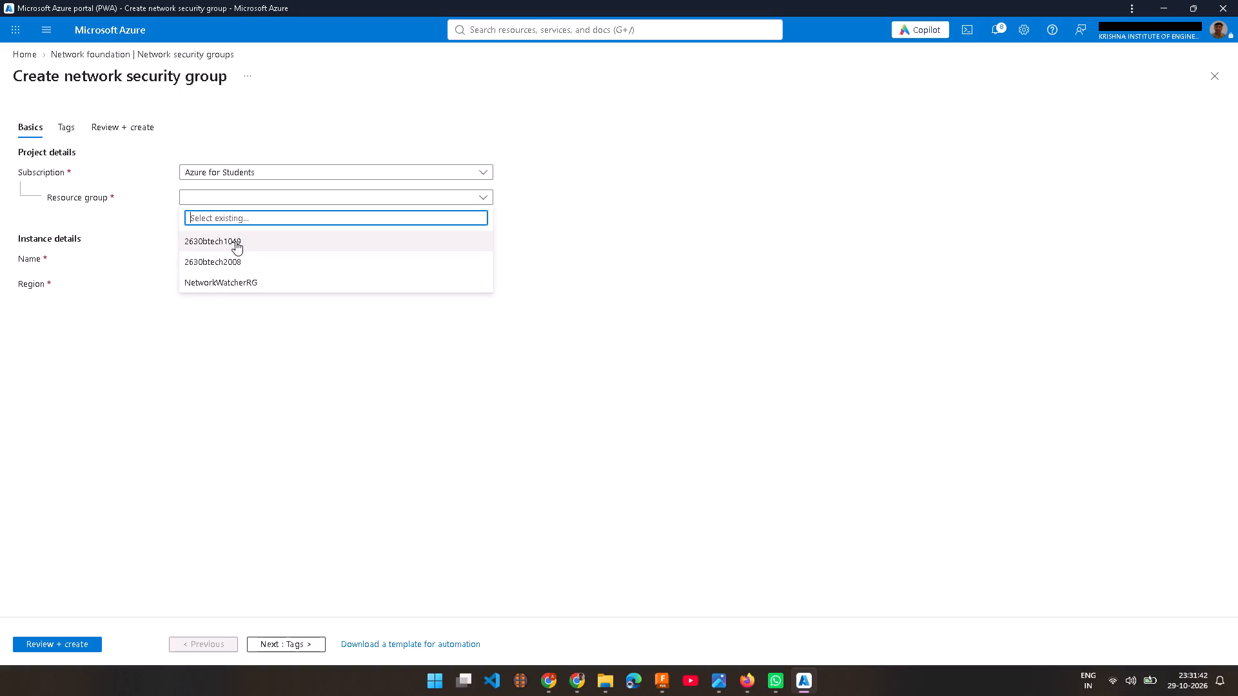
pyautogui.click(235, 241)
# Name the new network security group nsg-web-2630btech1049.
pyautogui.click(235, 254)
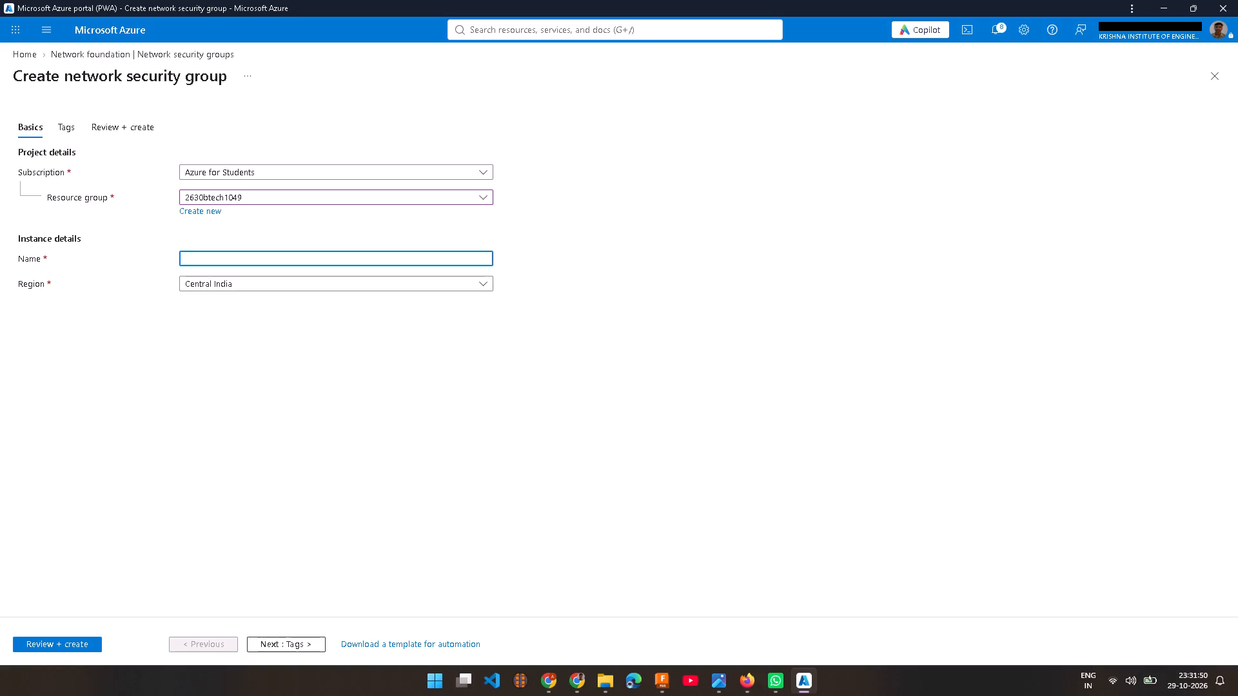
pyautogui.press('n')
pyautogui.press('s')
pyautogui.press('g')
pyautogui.press('-')
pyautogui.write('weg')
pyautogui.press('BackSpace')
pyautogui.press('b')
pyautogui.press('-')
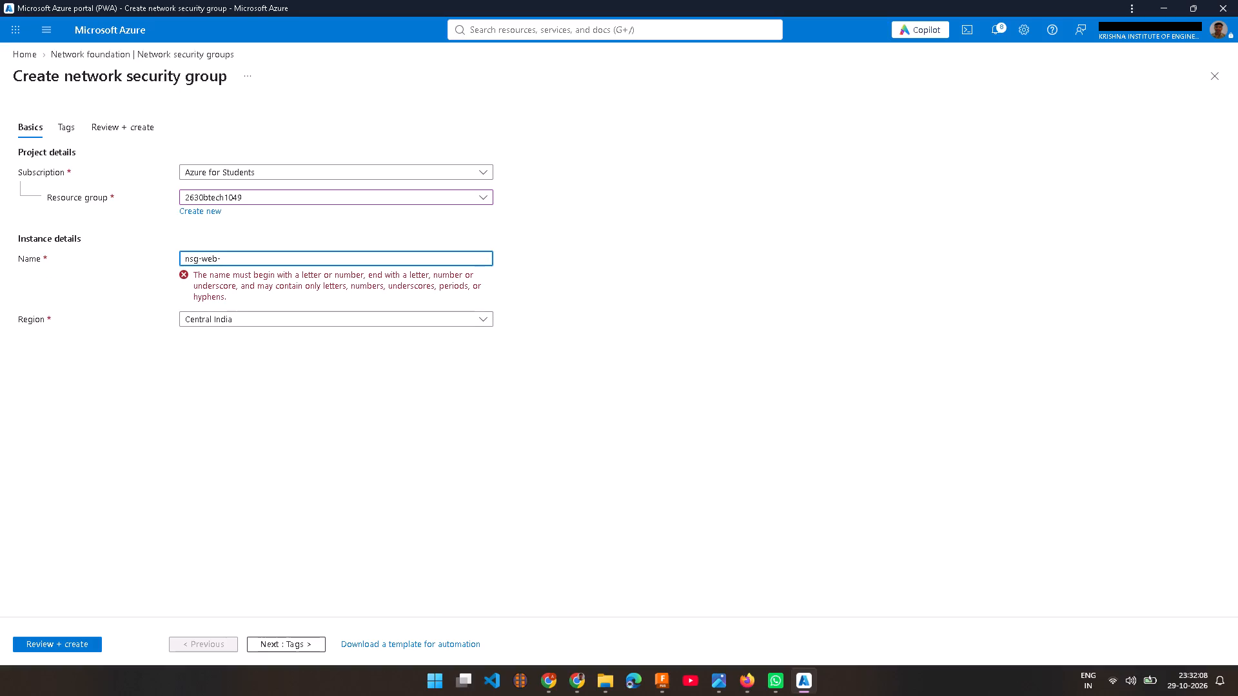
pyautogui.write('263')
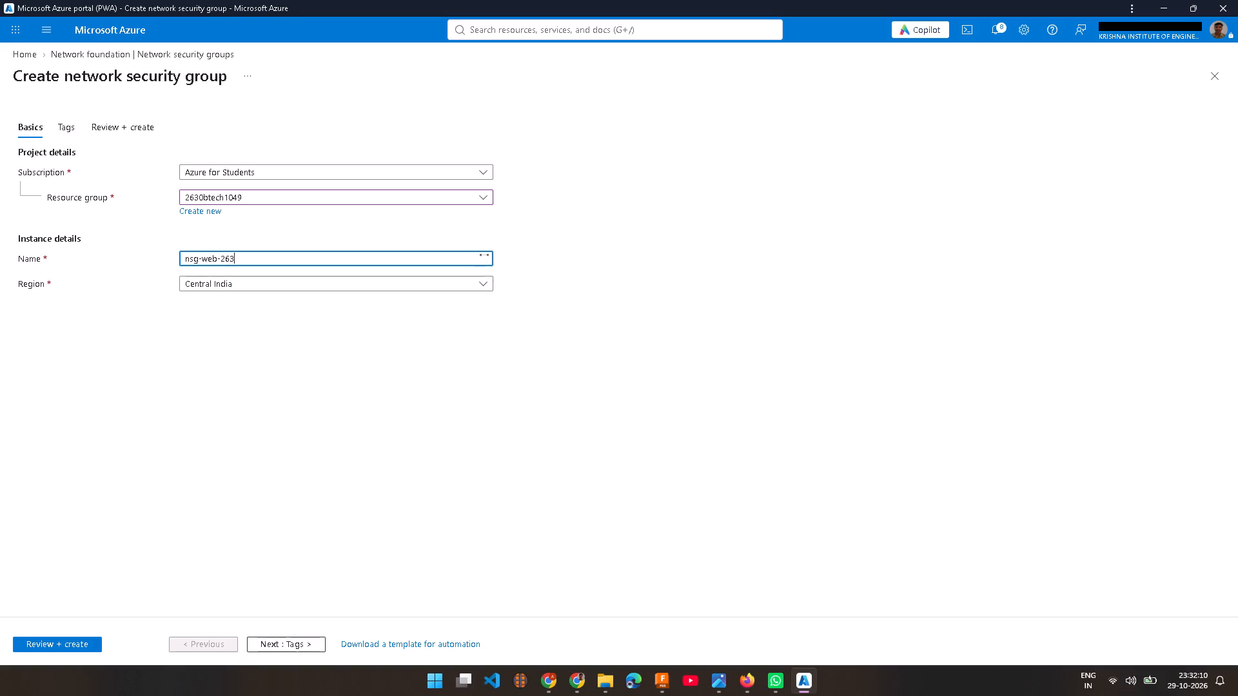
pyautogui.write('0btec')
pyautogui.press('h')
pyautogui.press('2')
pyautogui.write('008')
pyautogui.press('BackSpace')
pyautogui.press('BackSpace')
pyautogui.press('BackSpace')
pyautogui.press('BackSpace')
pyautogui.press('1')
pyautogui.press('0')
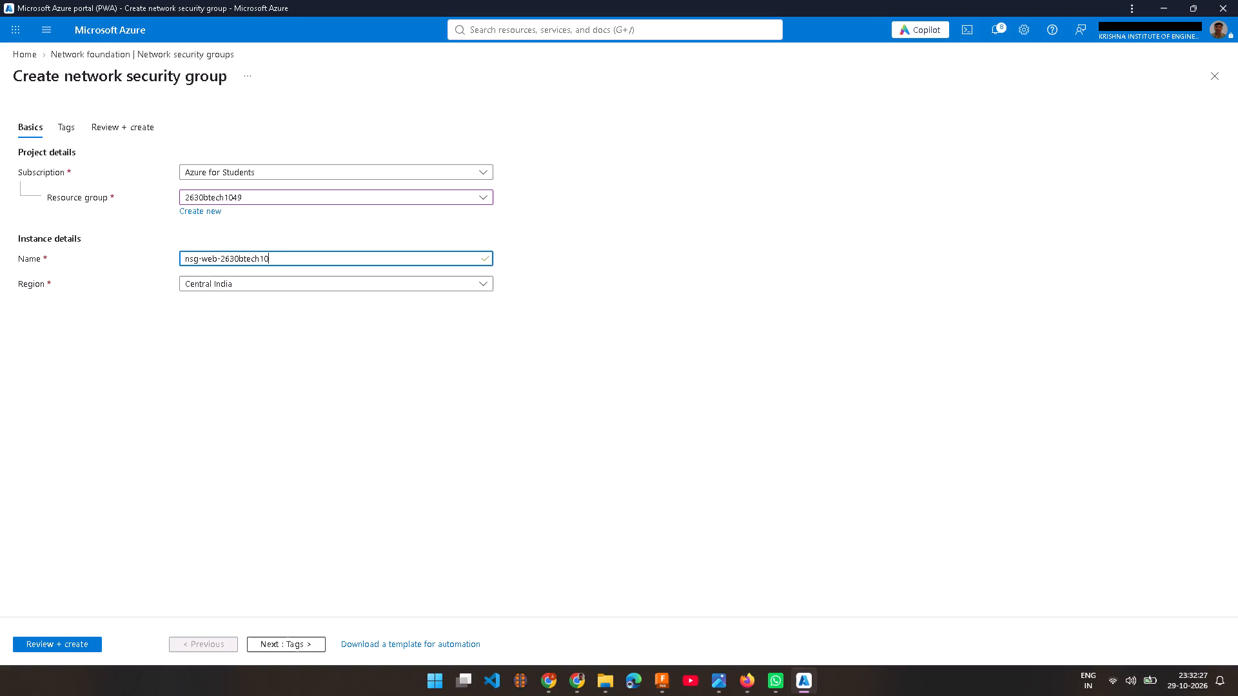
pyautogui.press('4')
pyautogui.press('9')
# Review the configuration of nsg-web-2630btech1049 and deploy it.
pyautogui.click(77, 640)
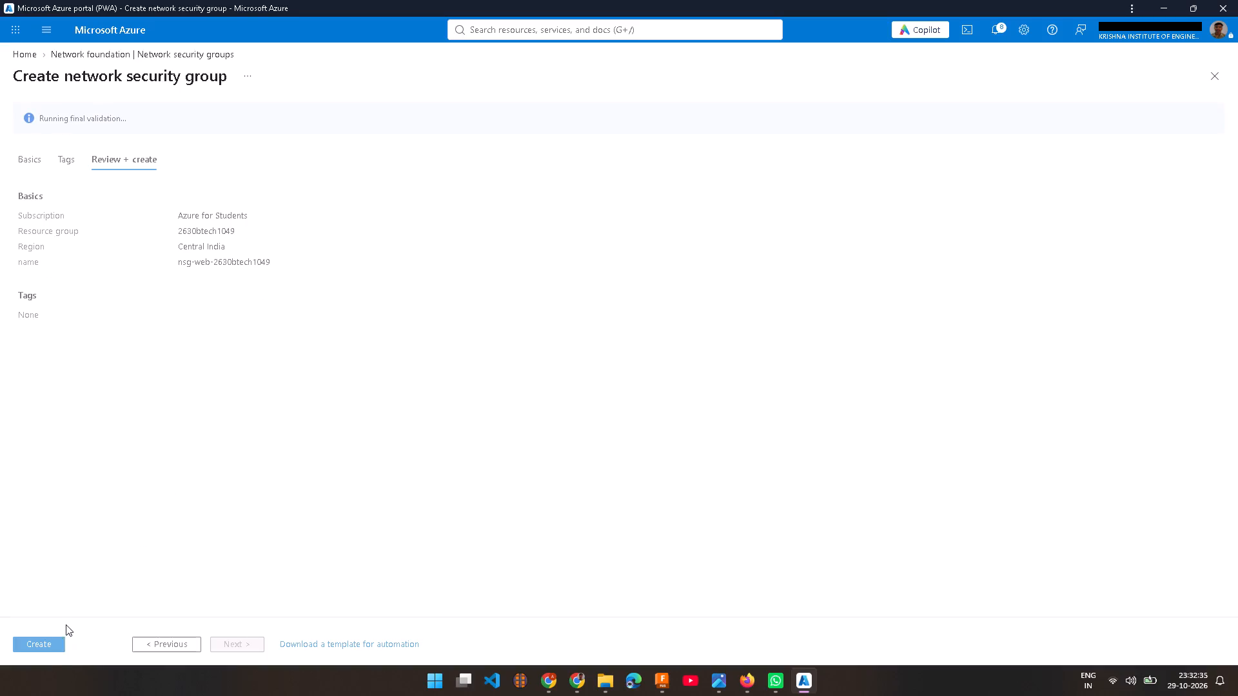
pyautogui.click(51, 639)
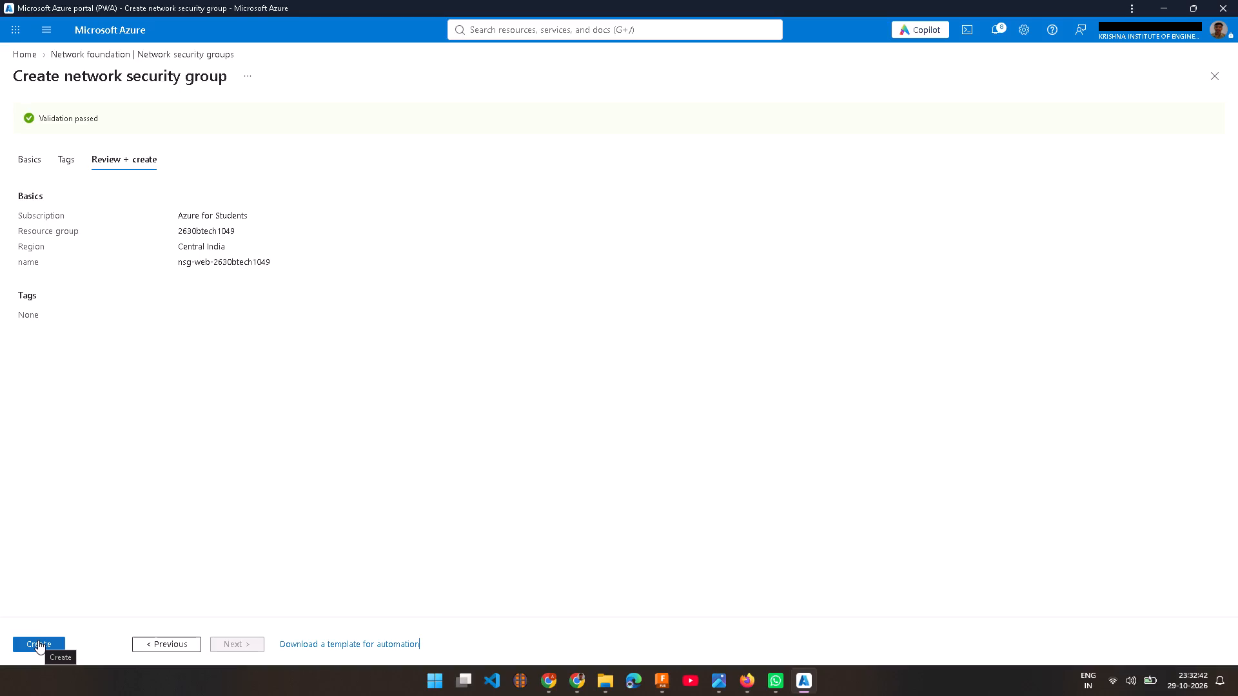
pyautogui.click(38, 640)
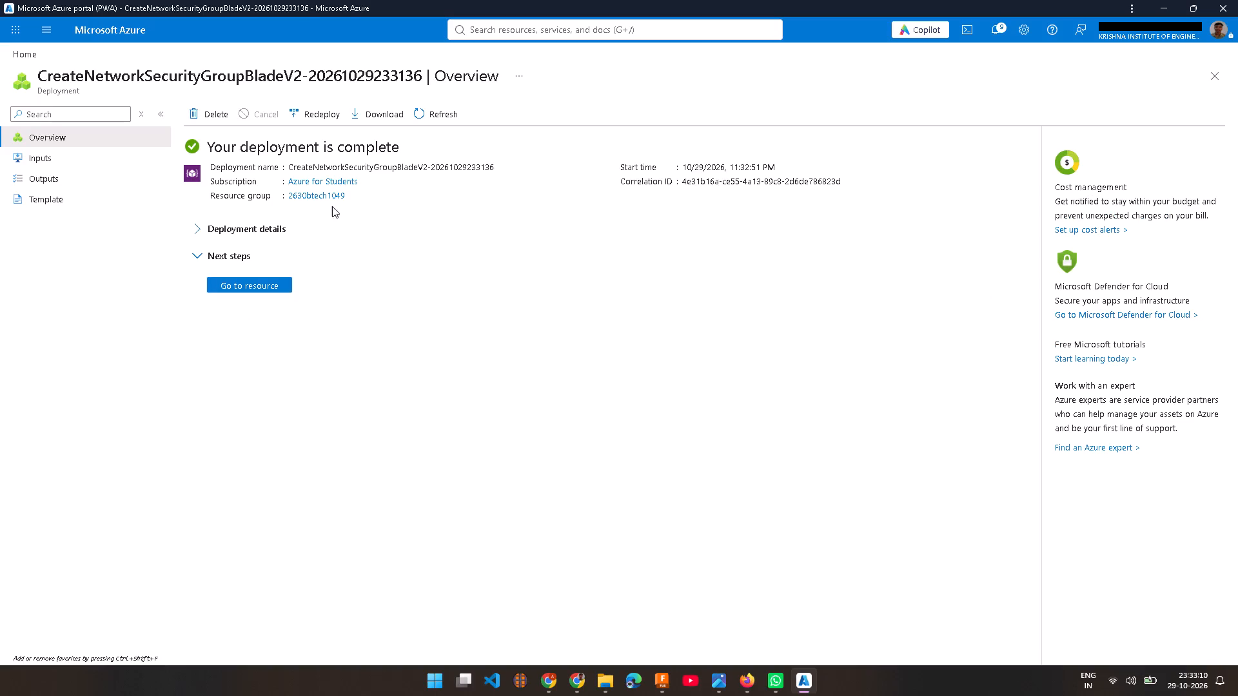
# Open the deployed nsg-web-2630btech1049 resource and capture a full-screen screenshot of its overview with the security rules.
pyautogui.click(277, 282)
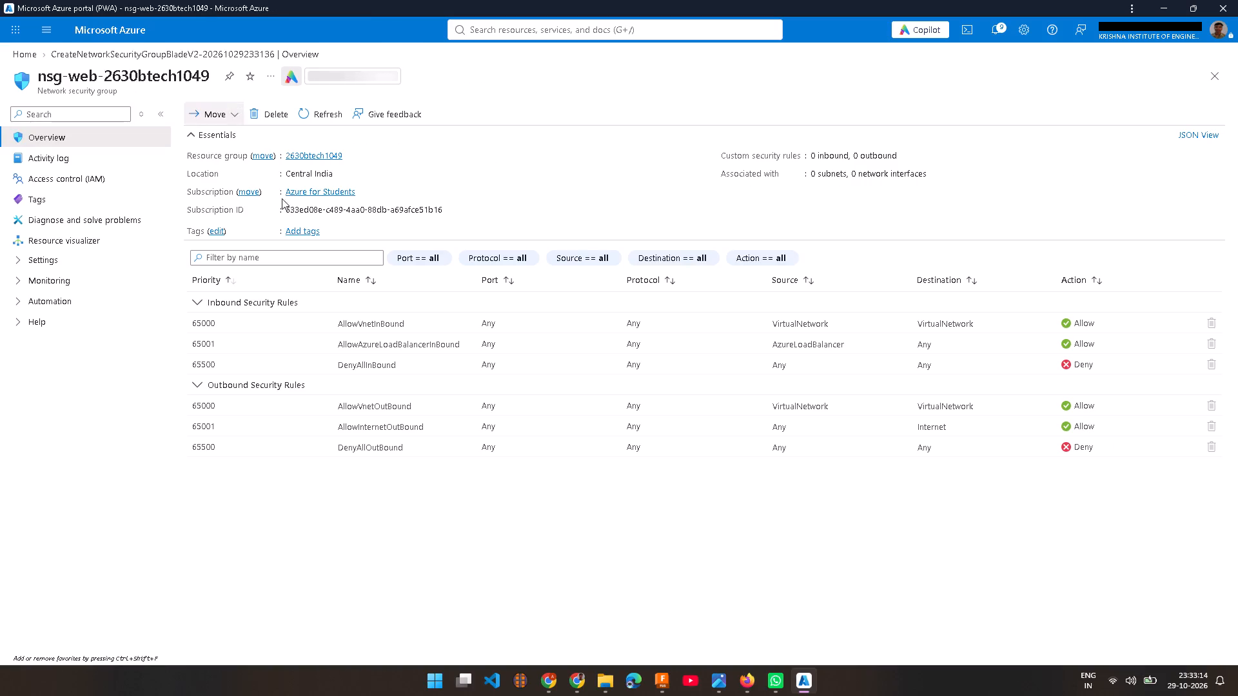
pyautogui.press('Print')
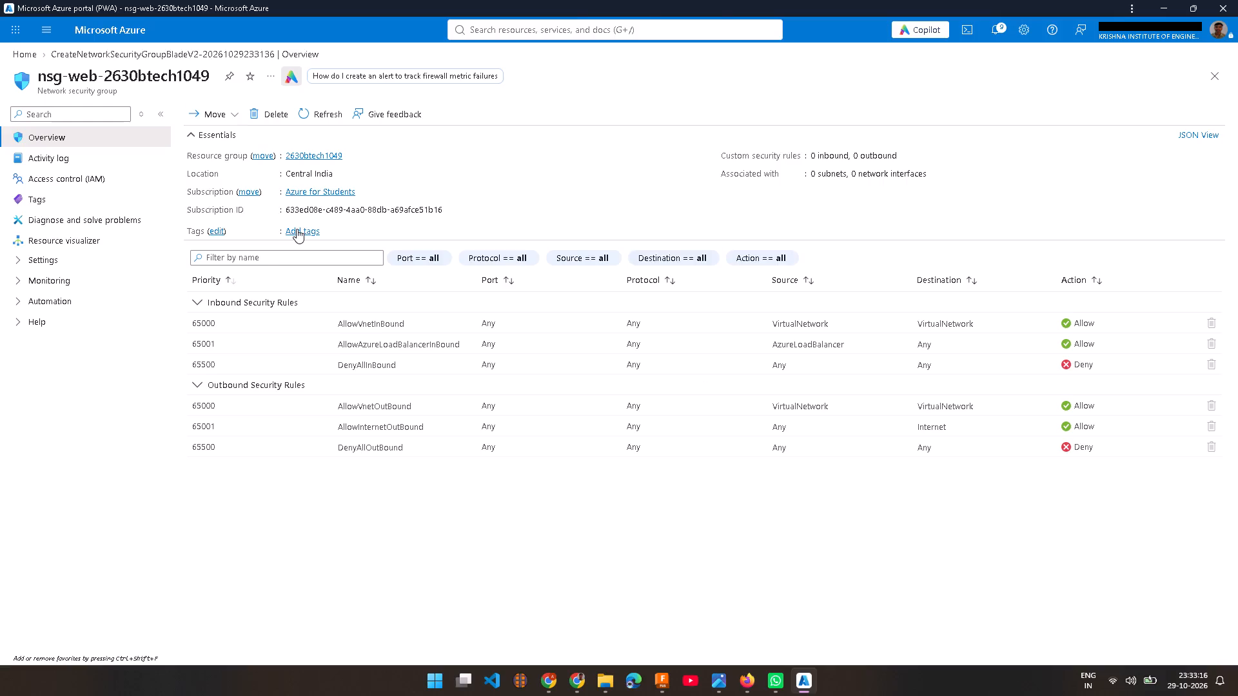
pyautogui.moveTo(1, 0); pyautogui.dragTo(180, 0)
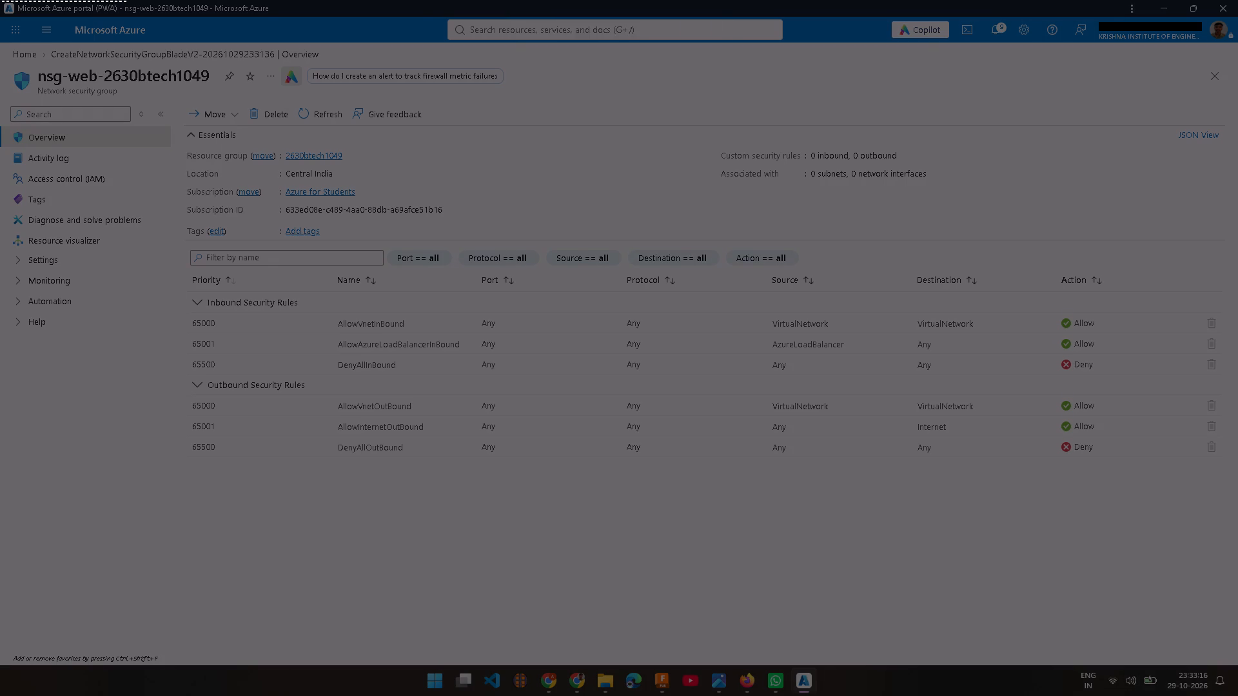
pyautogui.moveTo(180, 0); pyautogui.dragTo(1237, 695)
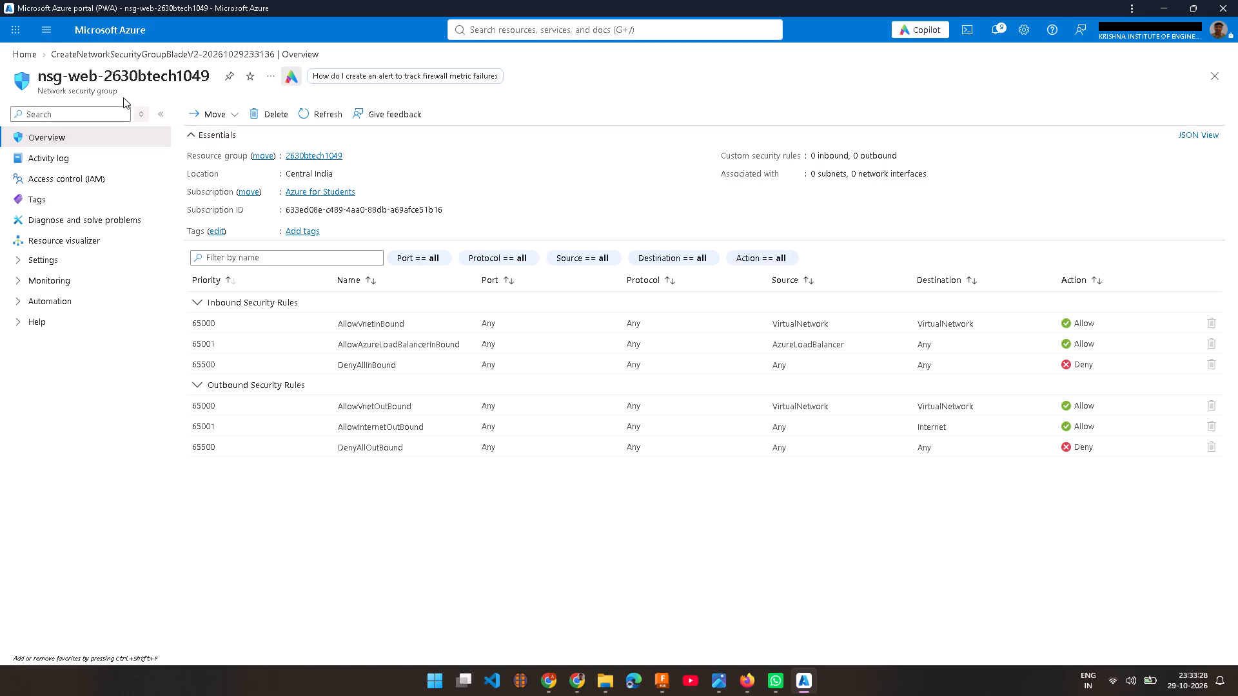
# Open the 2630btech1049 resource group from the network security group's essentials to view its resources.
pyautogui.click(202, 135)
pyautogui.click(204, 135)
pyautogui.click(304, 151)
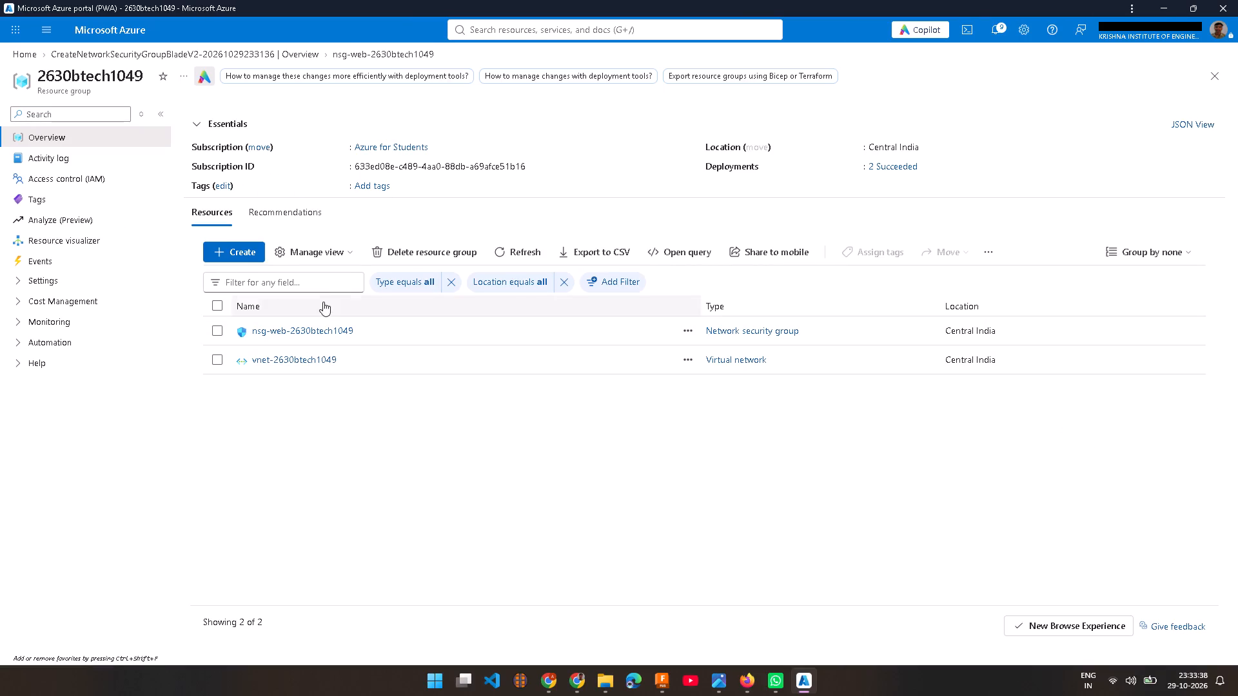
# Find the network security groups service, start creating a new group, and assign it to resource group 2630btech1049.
pyautogui.click(520, 35)
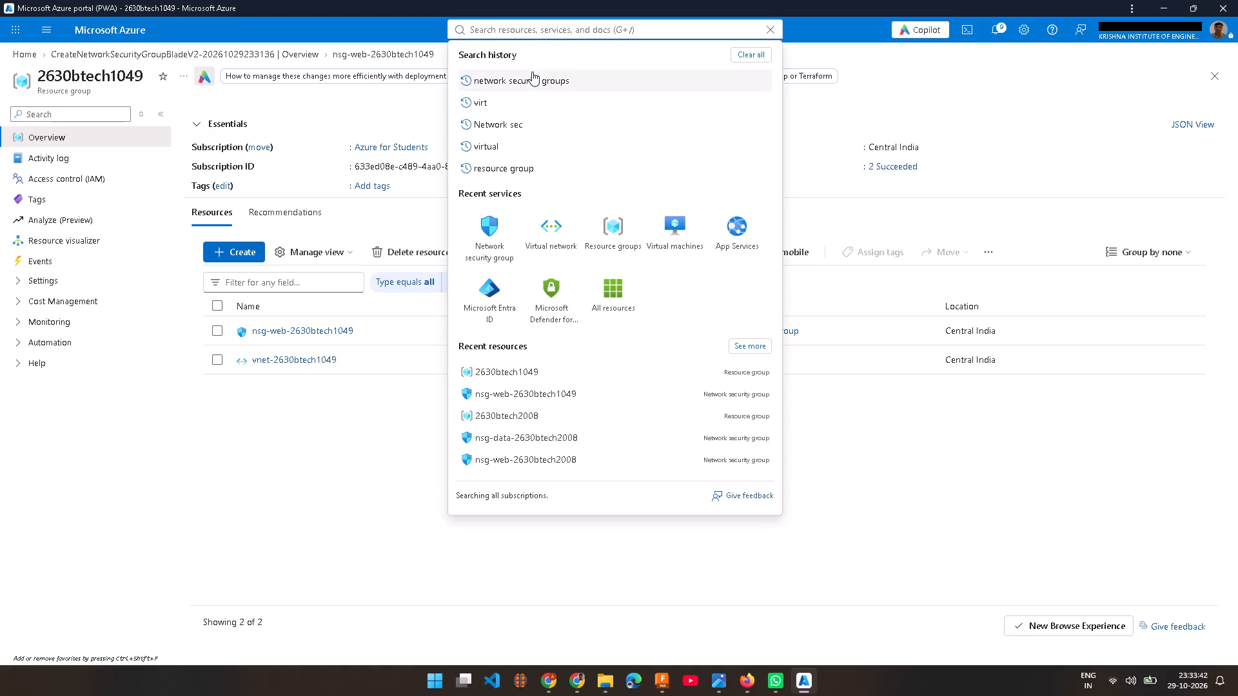
pyautogui.click(533, 76)
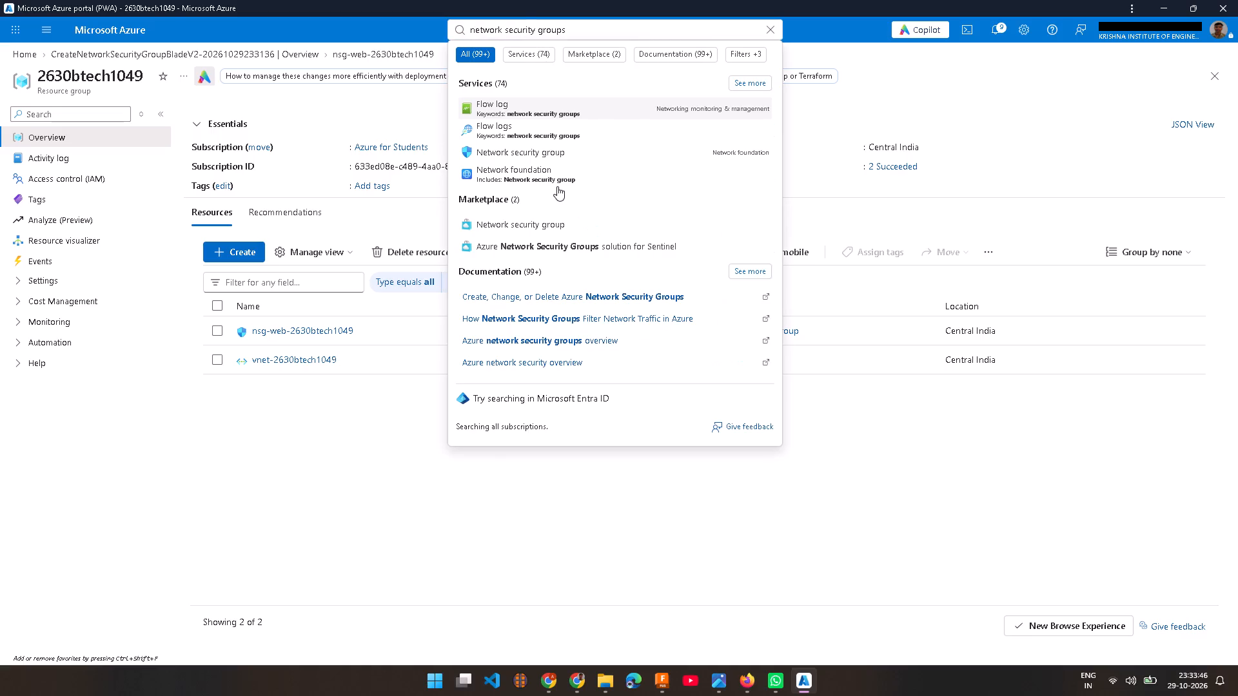
pyautogui.click(563, 159)
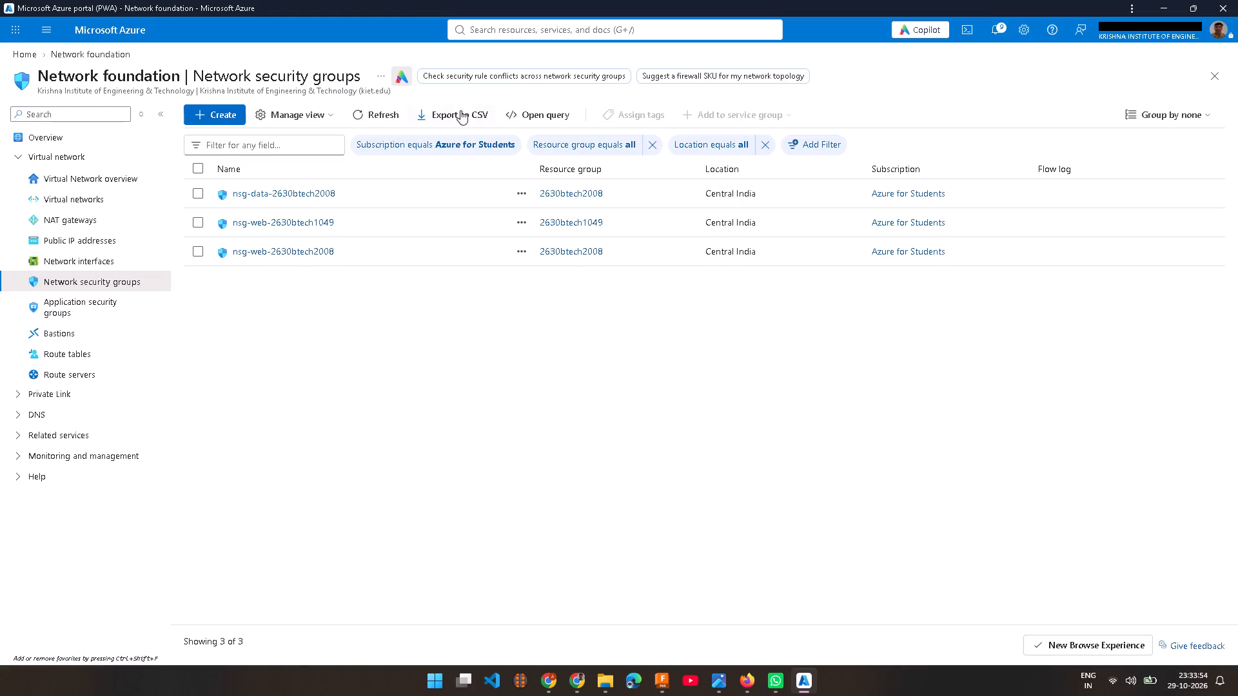
pyautogui.click(326, 215)
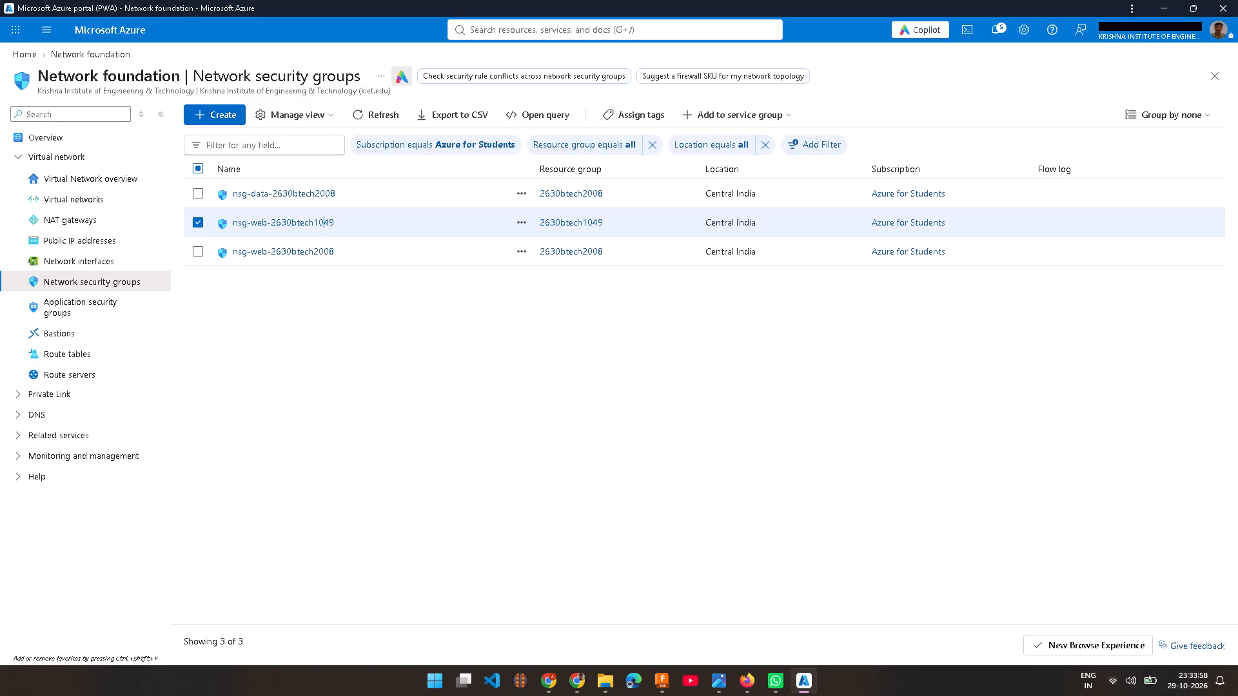
pyautogui.click(241, 111)
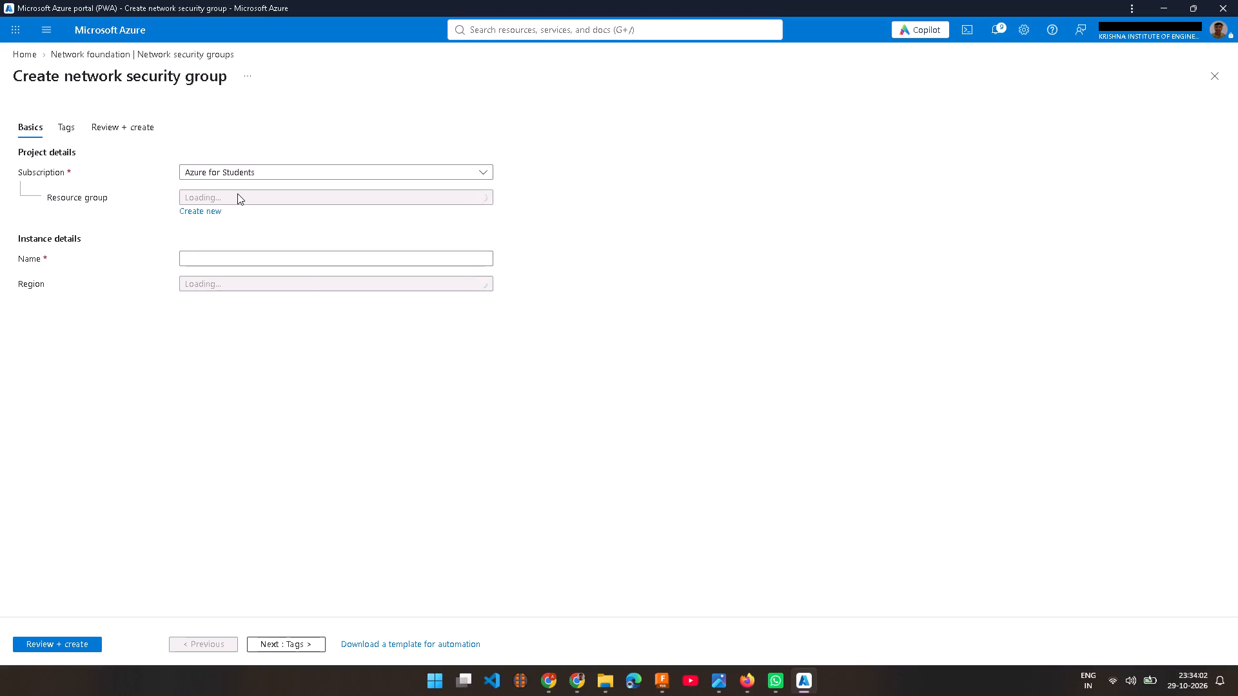
pyautogui.click(237, 193)
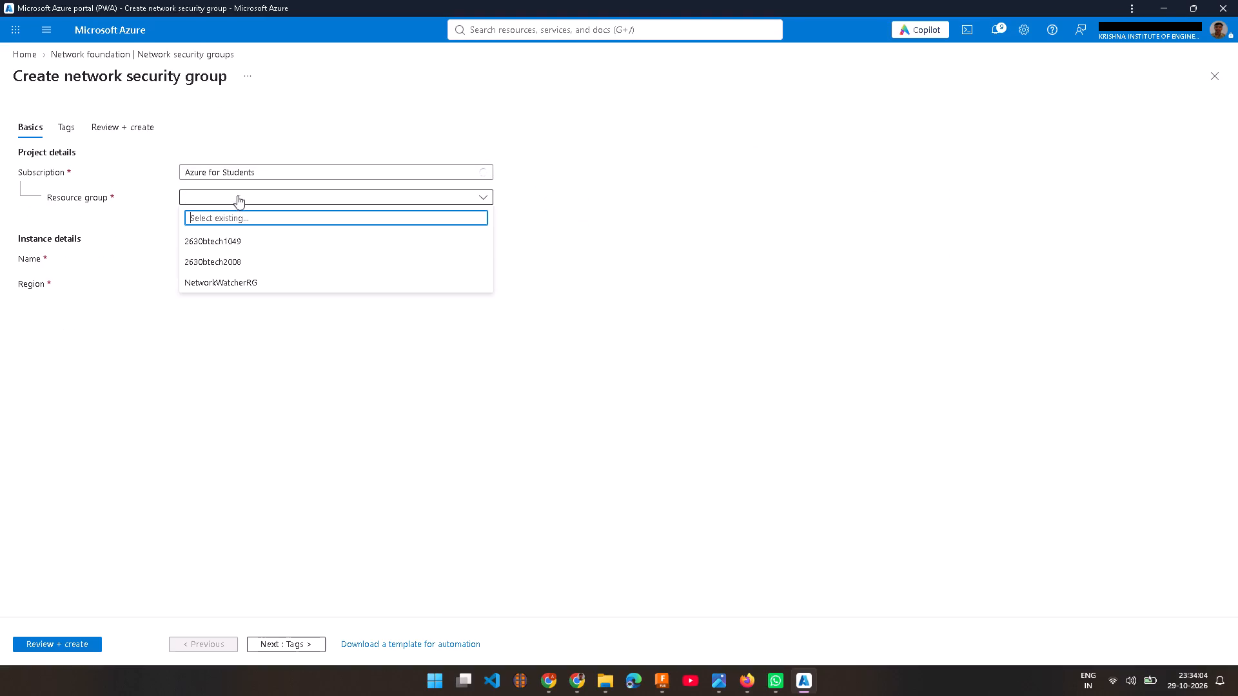
pyautogui.click(239, 243)
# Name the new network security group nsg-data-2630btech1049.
pyautogui.click(240, 256)
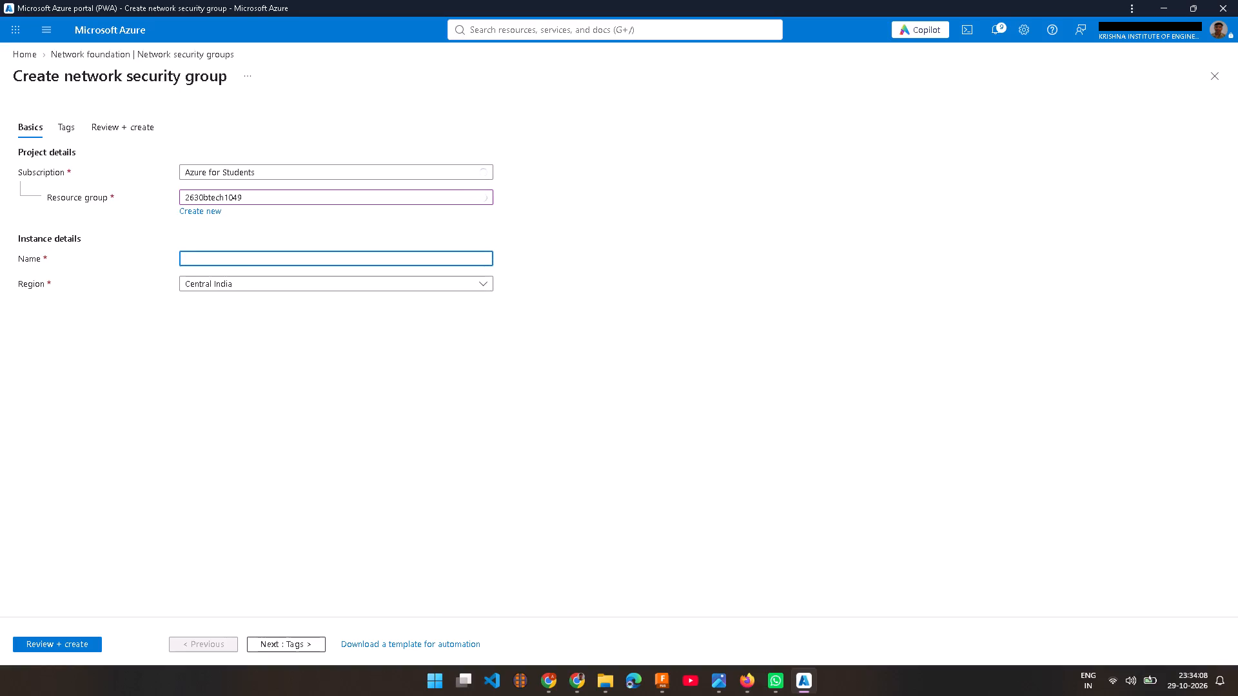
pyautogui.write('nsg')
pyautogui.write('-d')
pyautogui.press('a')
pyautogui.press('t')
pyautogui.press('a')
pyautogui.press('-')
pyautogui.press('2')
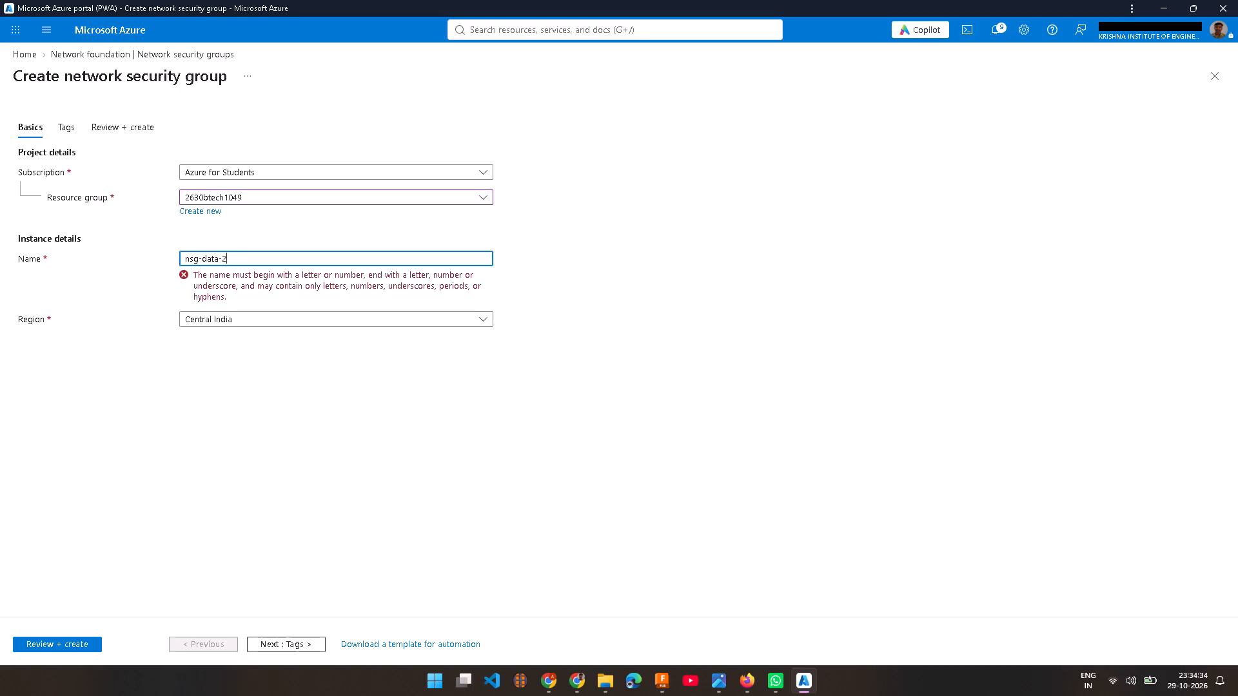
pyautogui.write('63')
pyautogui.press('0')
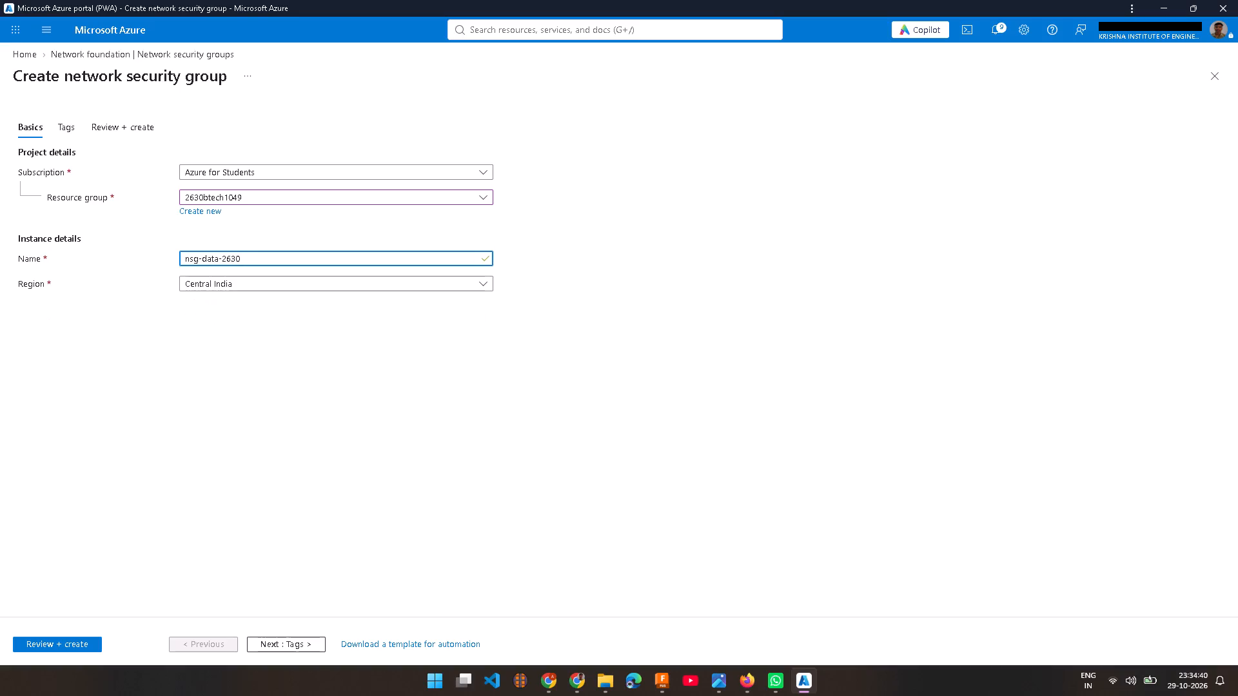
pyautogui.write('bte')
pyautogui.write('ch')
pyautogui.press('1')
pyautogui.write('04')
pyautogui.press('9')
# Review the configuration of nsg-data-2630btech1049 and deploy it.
pyautogui.click(83, 641)
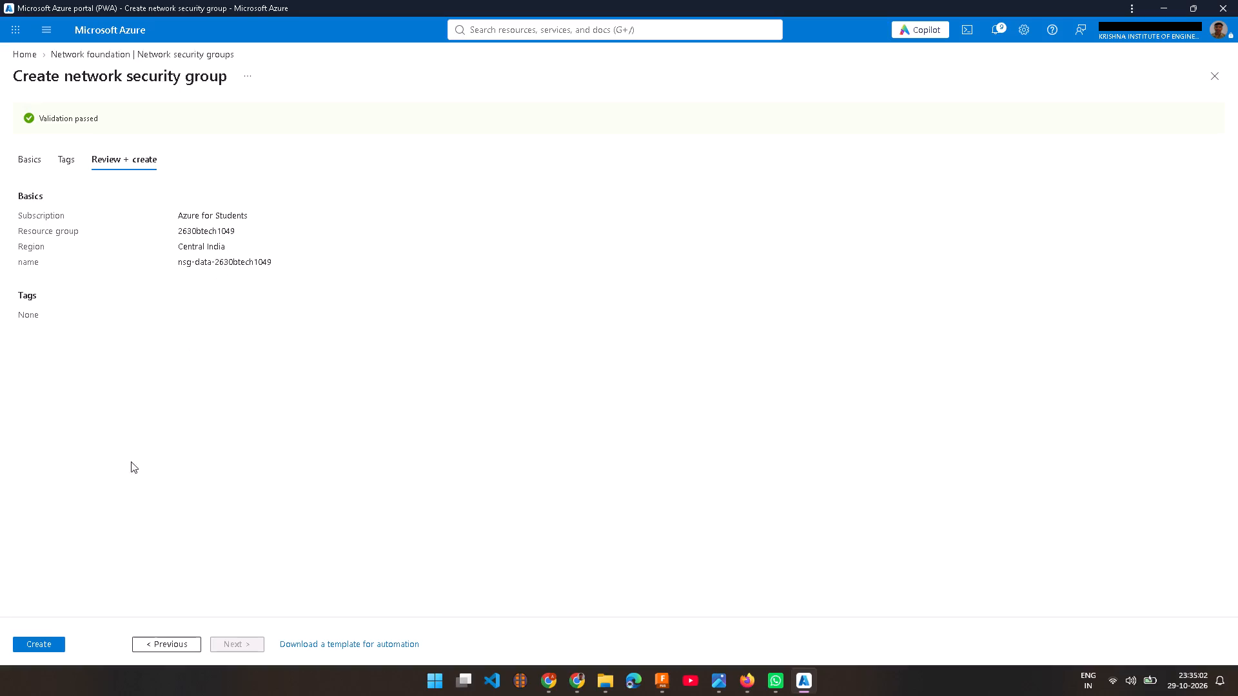
pyautogui.click(49, 638)
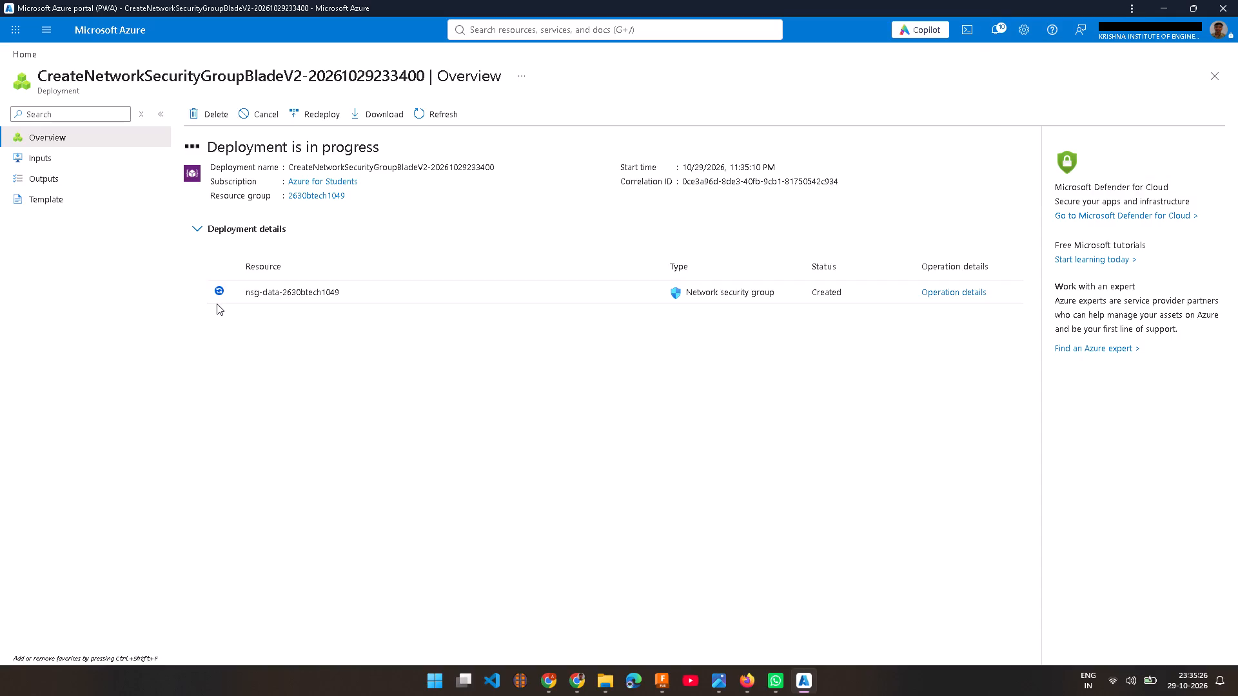
pyautogui.click(248, 289)
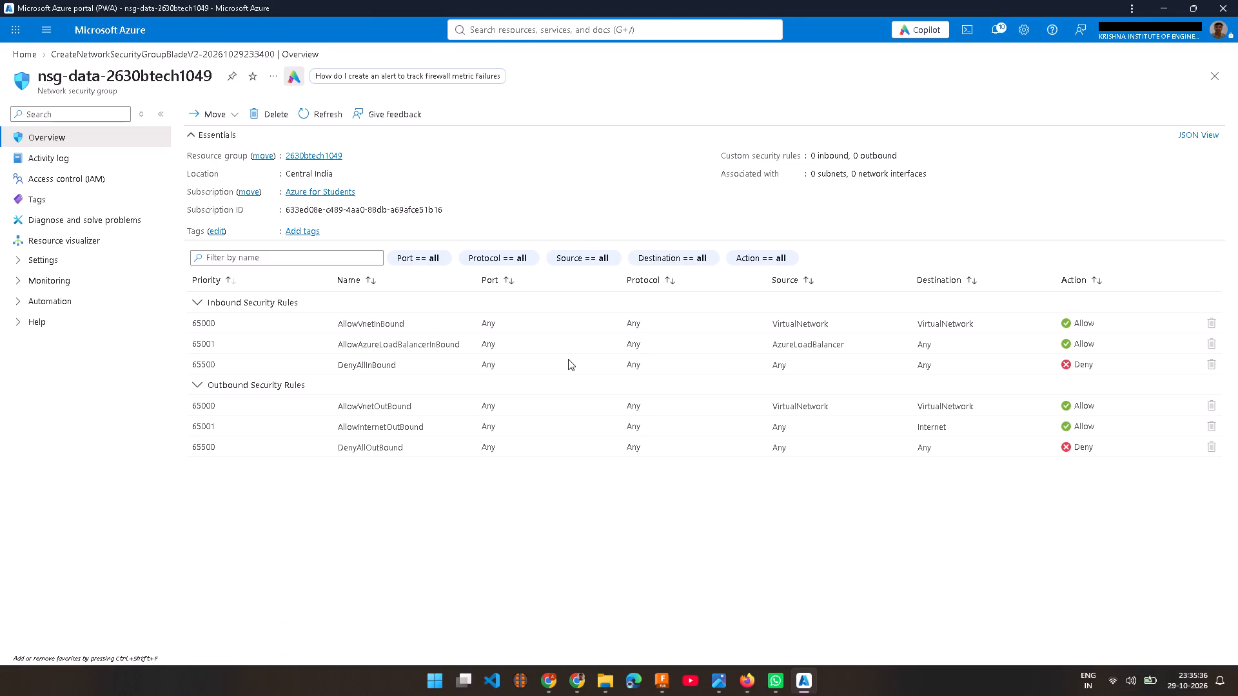
pyautogui.press('Print')
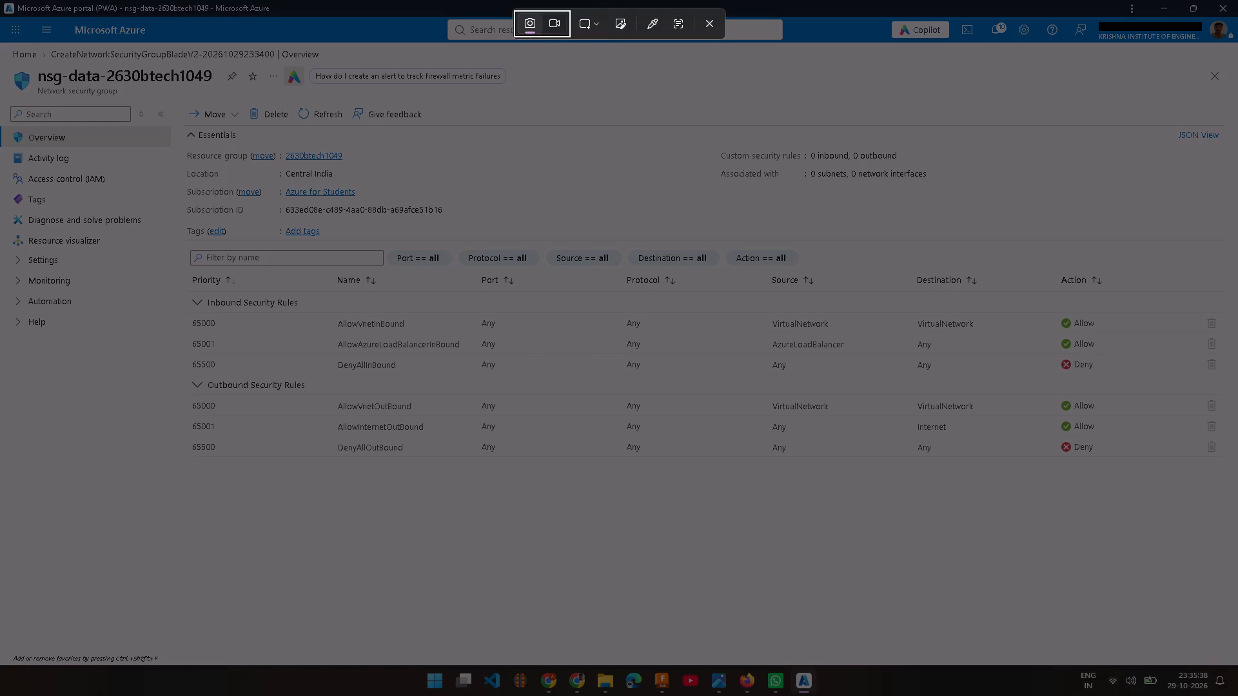
pyautogui.moveTo(0, 4); pyautogui.dragTo(1237, 695)
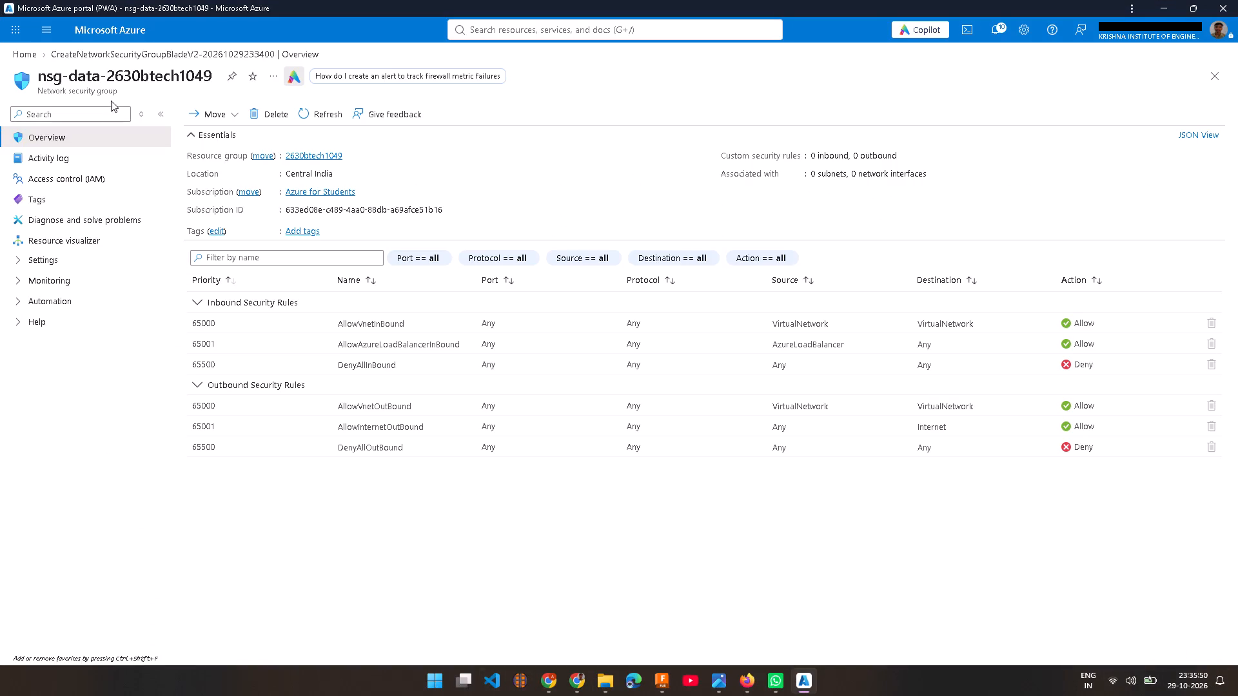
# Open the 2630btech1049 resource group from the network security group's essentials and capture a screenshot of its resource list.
pyautogui.click(304, 153)
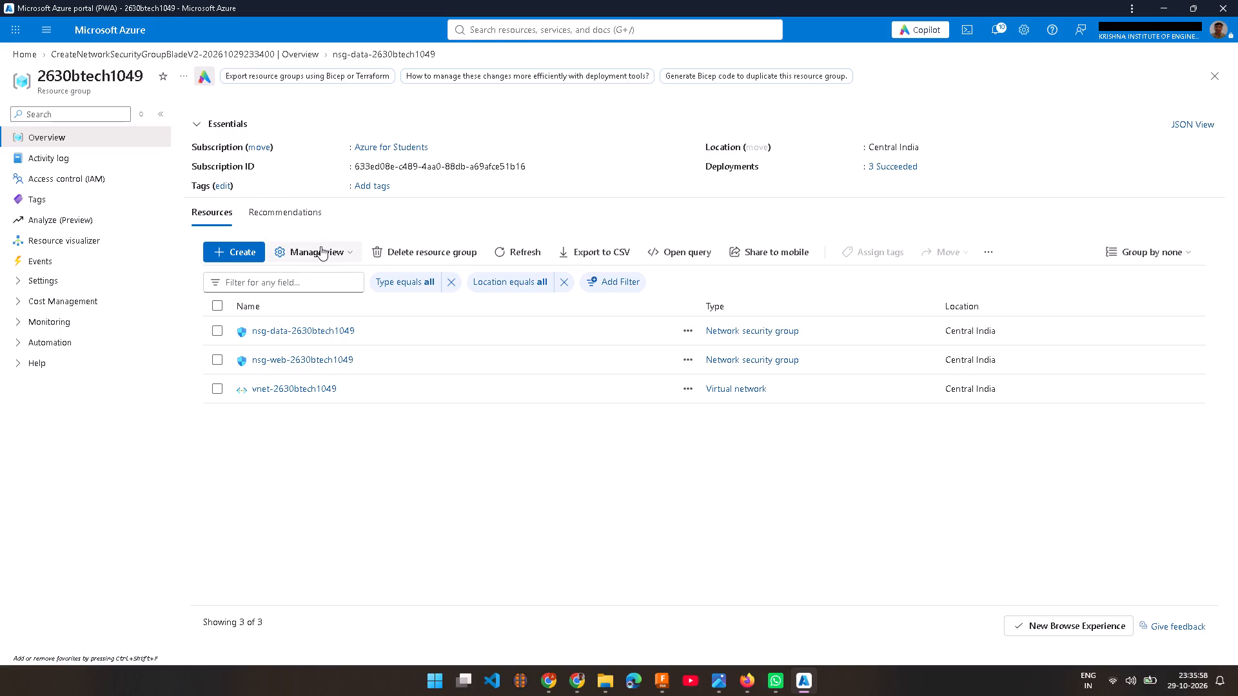
pyautogui.press('Print')
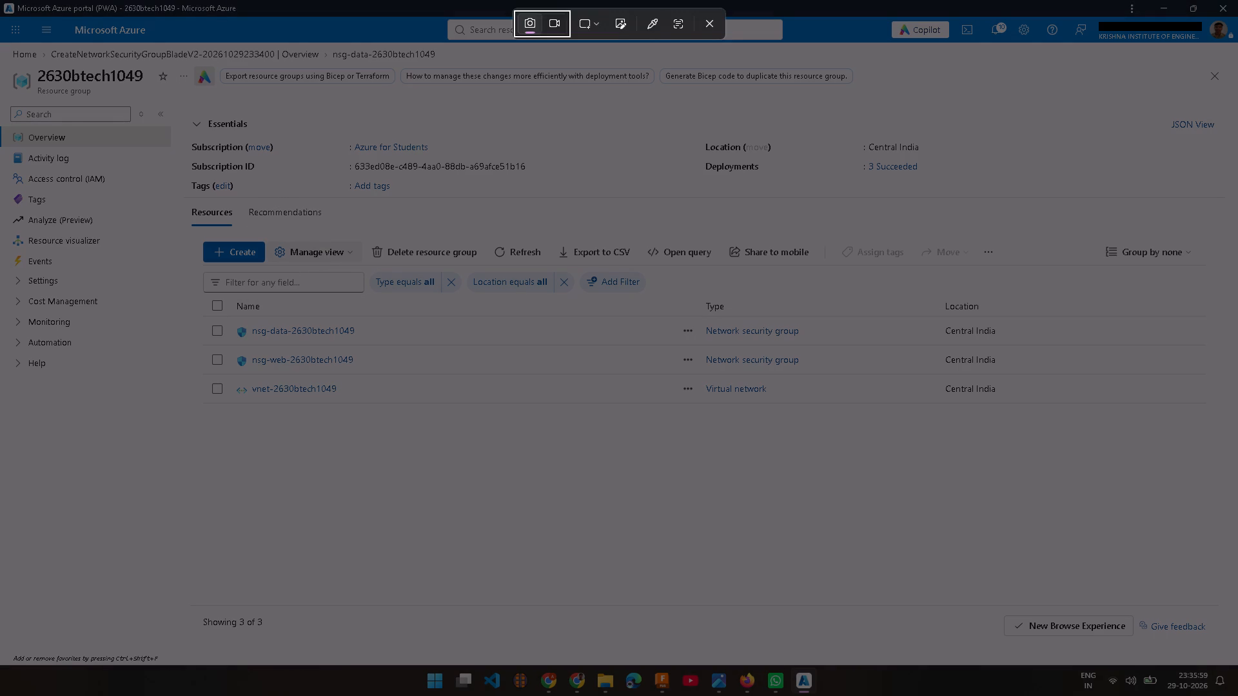
pyautogui.moveTo(0, 0); pyautogui.dragTo(1237, 680)
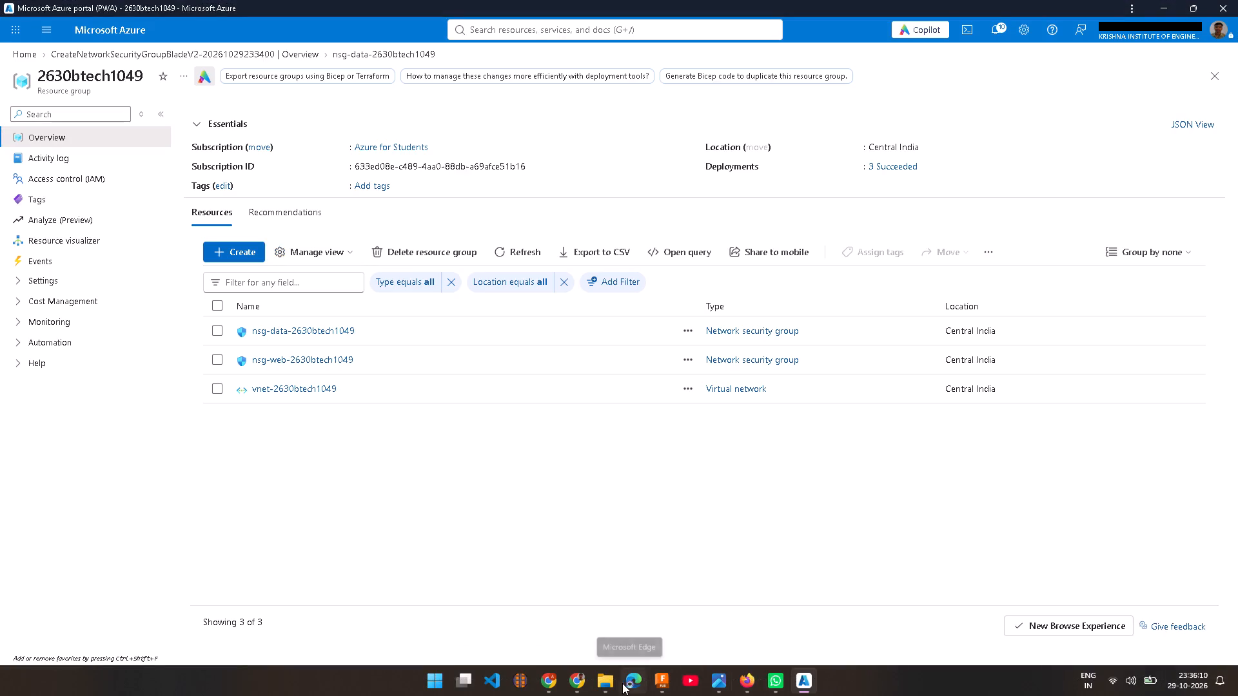
# Switch to File Explorer.
pyautogui.click(604, 675)
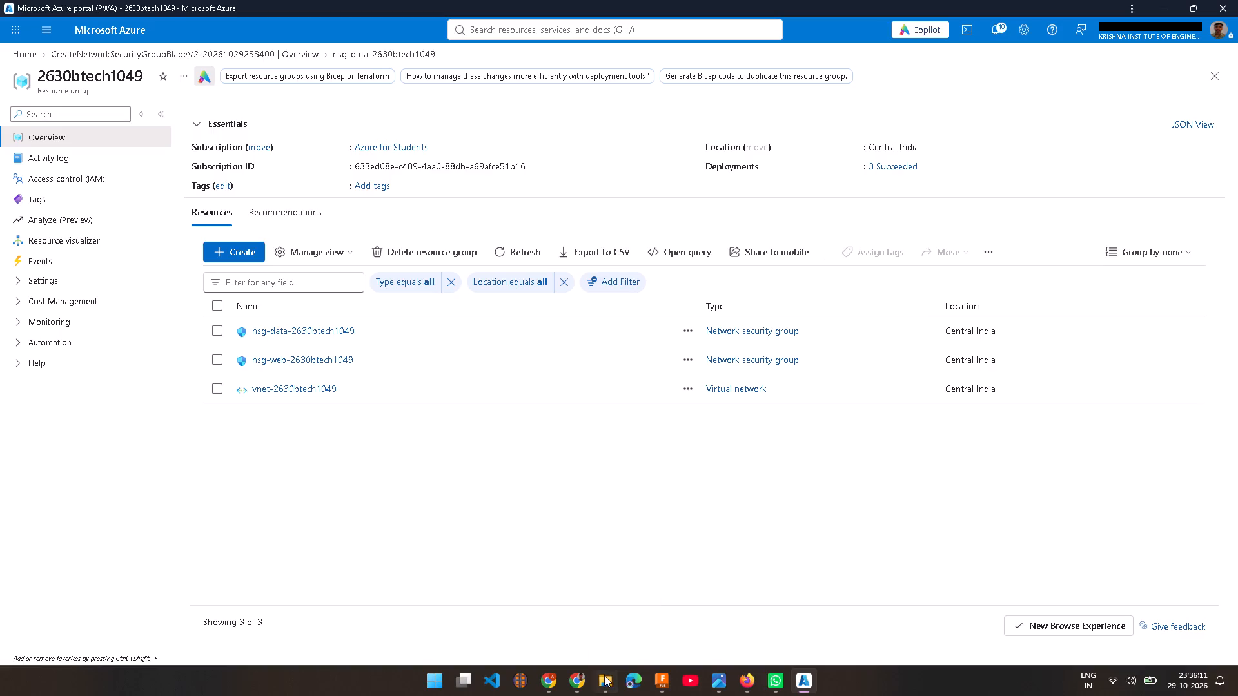